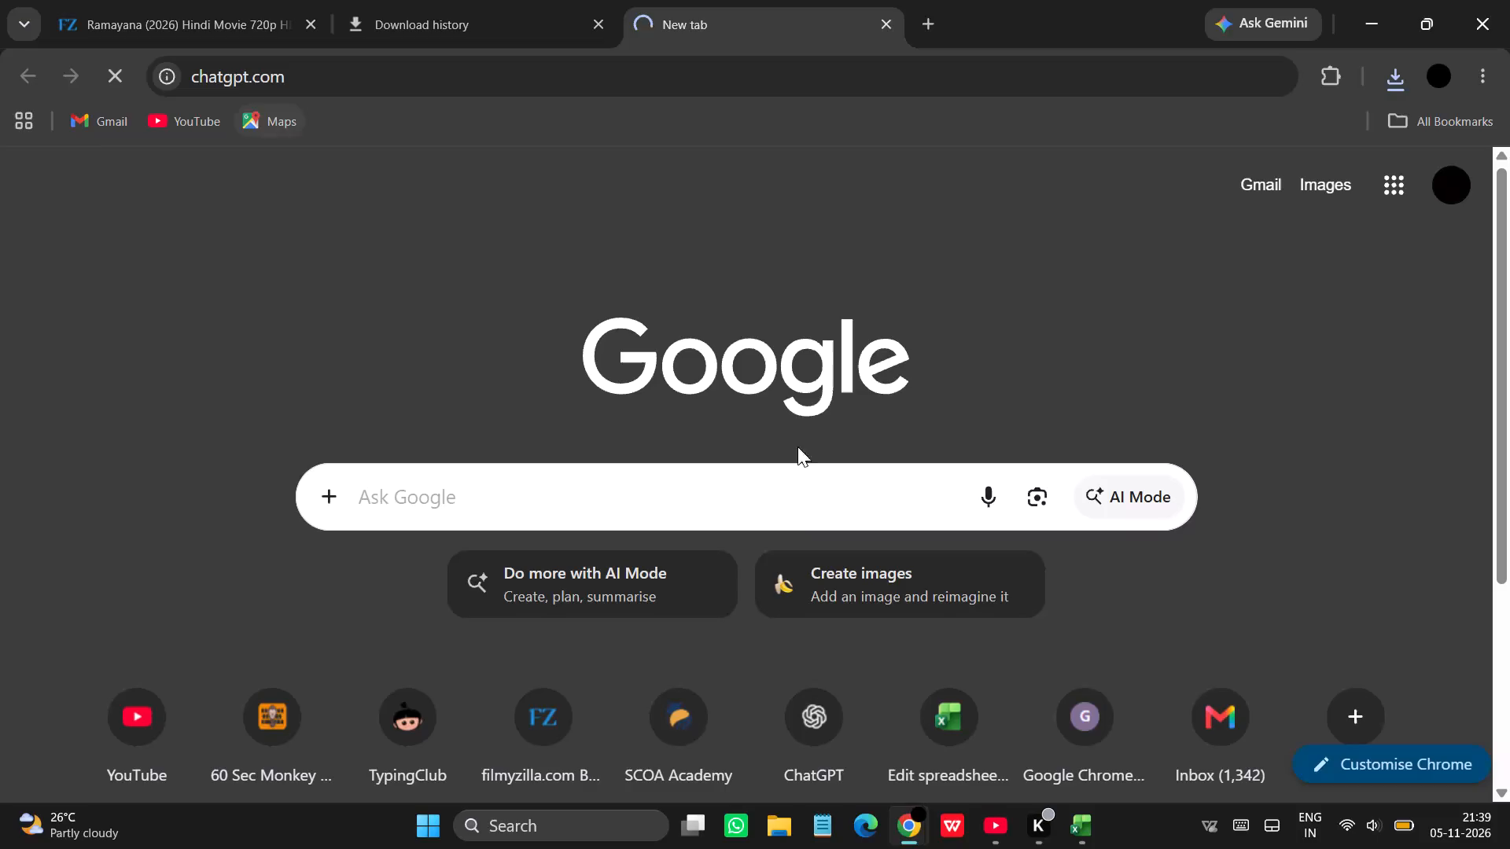
# Retry the most recent failed download in the download history, restarting it again if it stops.
pyautogui.click(509, 33)
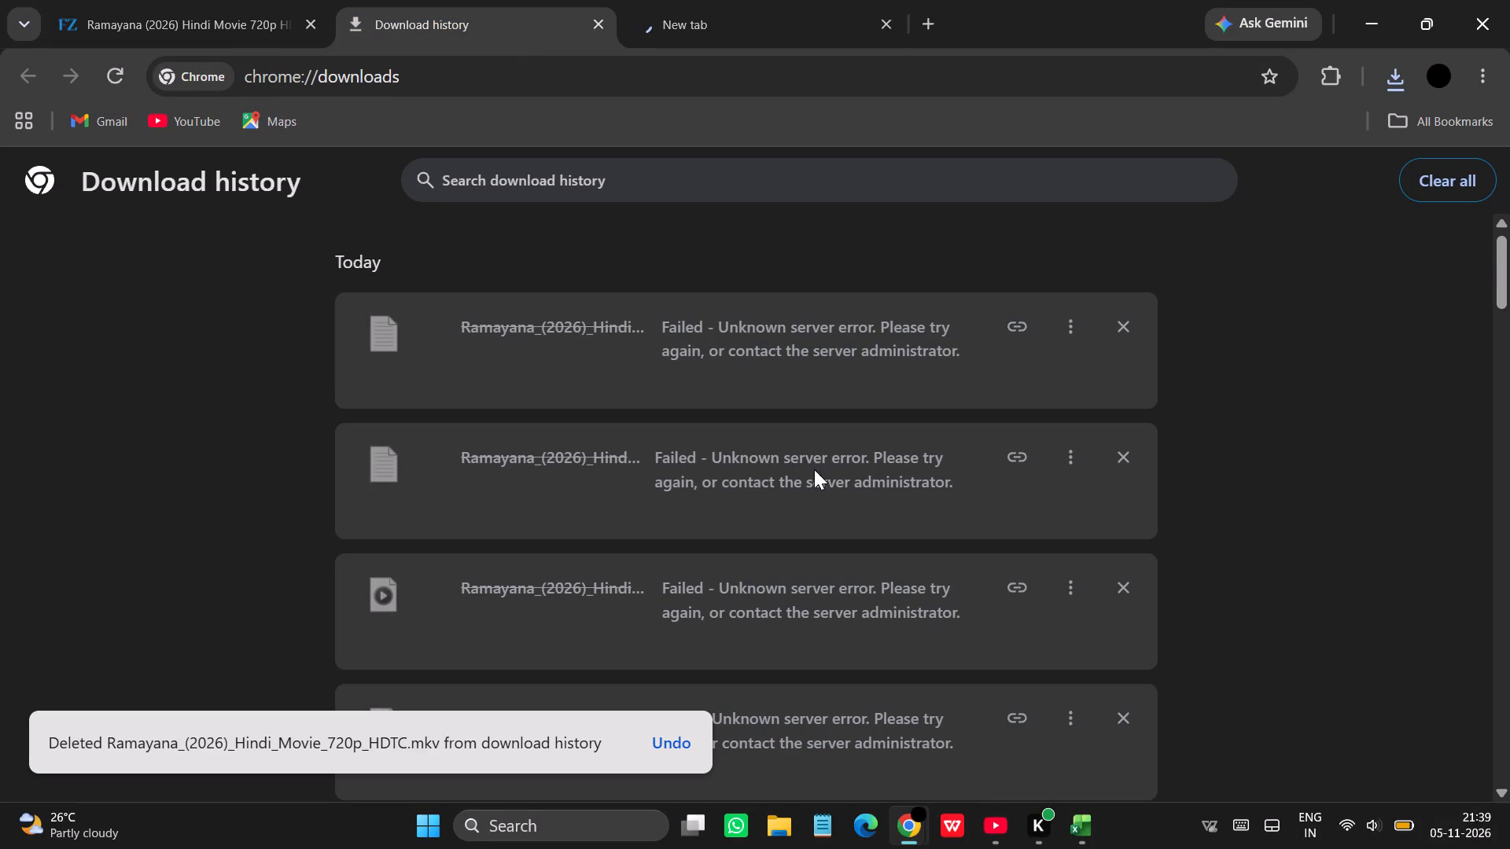
pyautogui.click(1071, 331)
pyautogui.click(1009, 336)
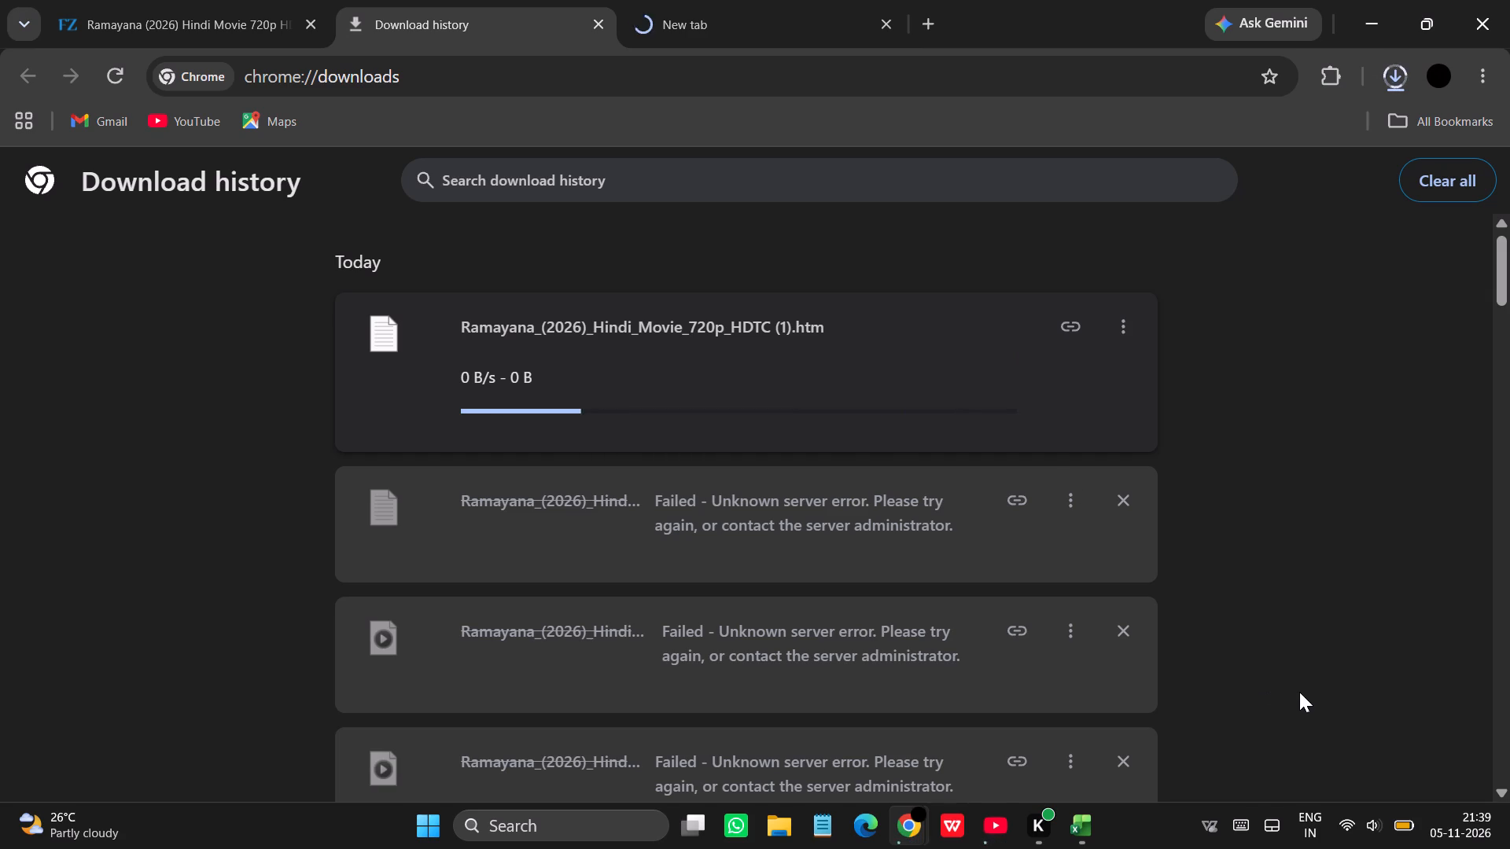
pyautogui.click(692, 22)
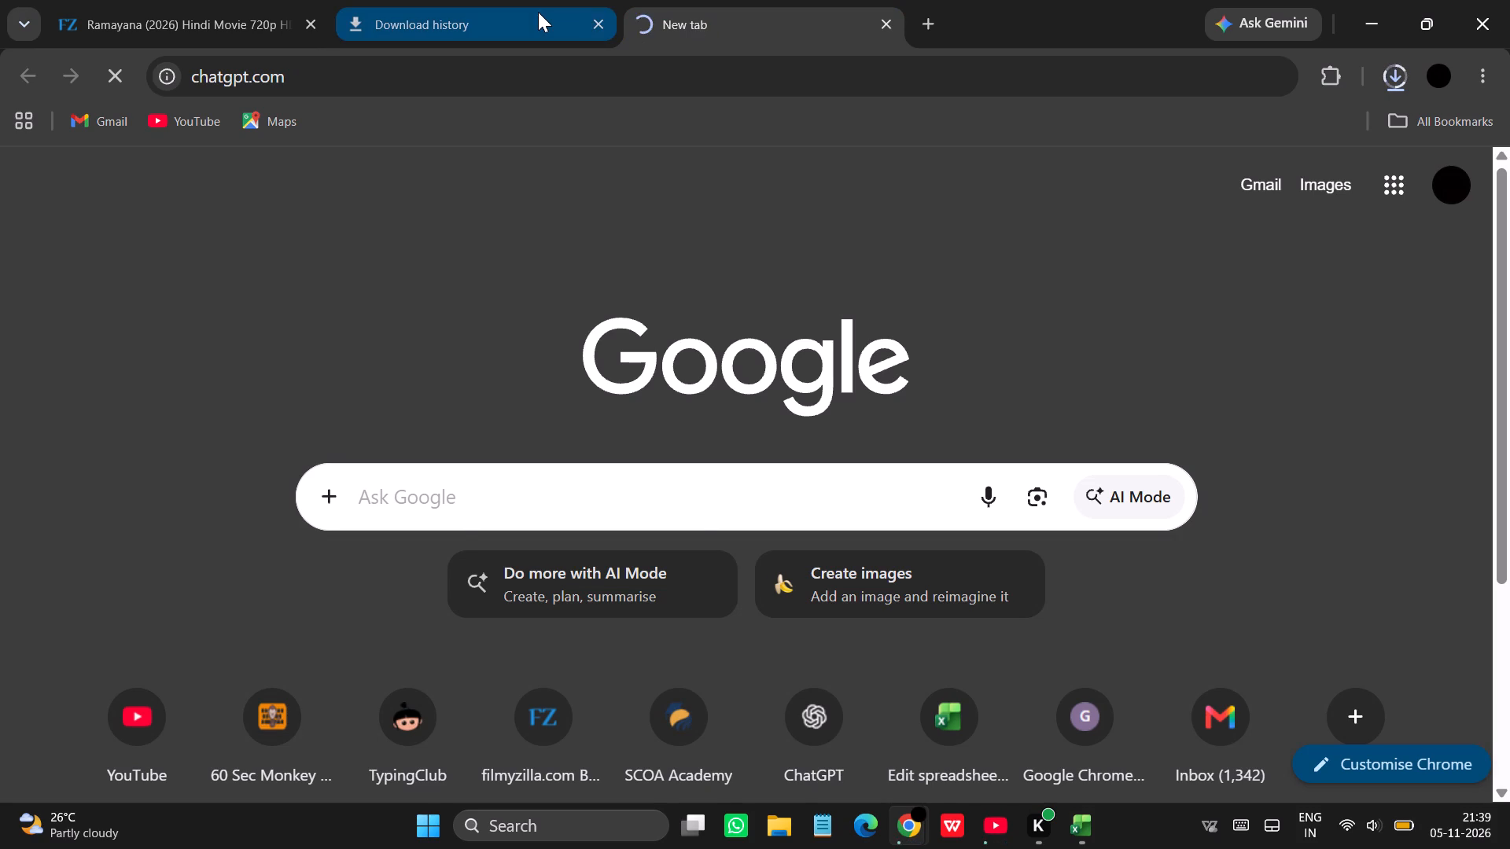
pyautogui.click(538, 12)
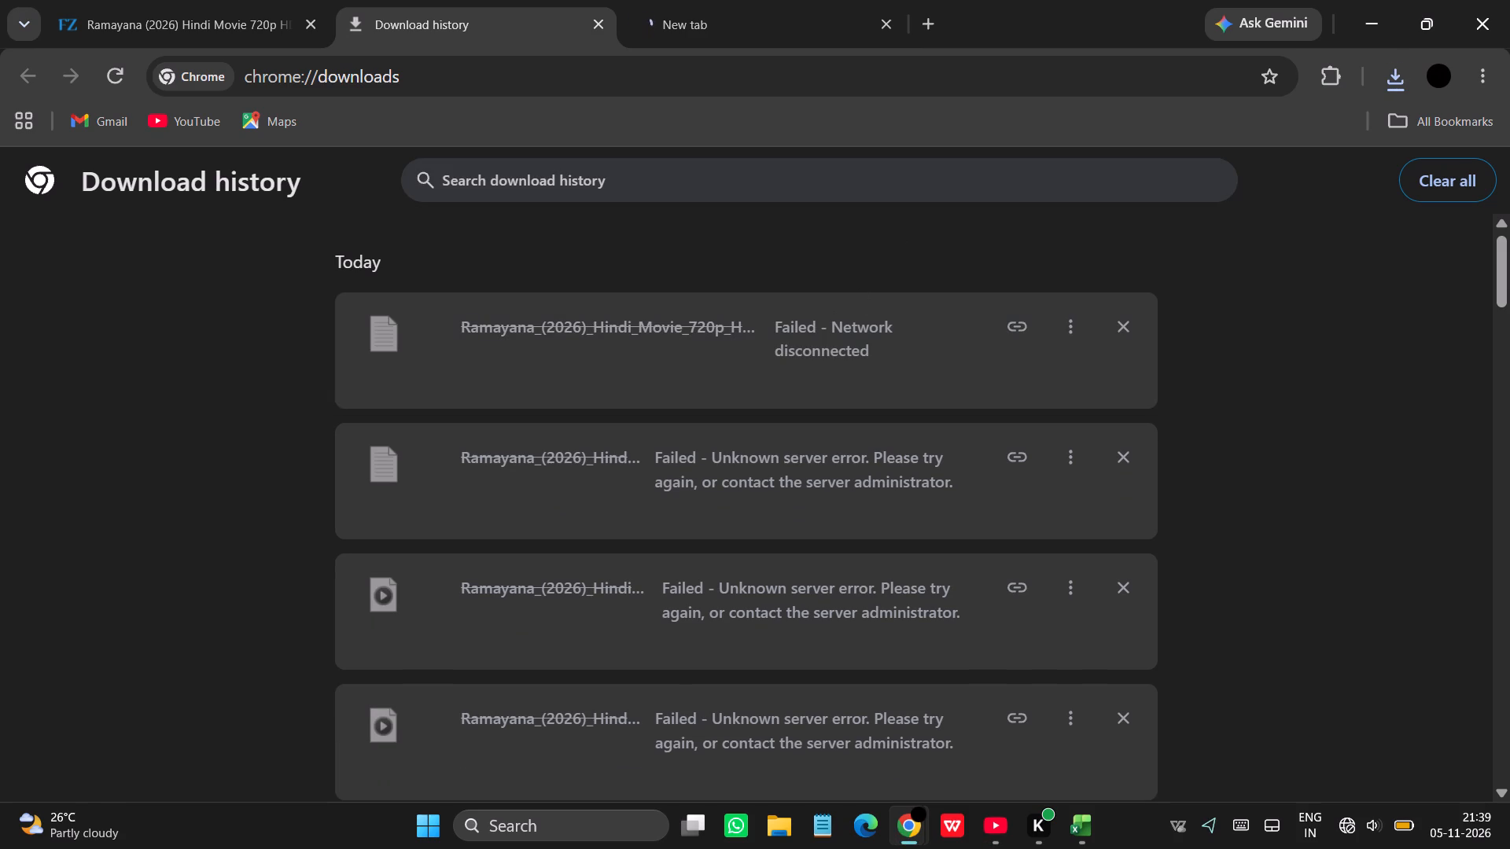
pyautogui.click(1061, 333)
pyautogui.click(998, 341)
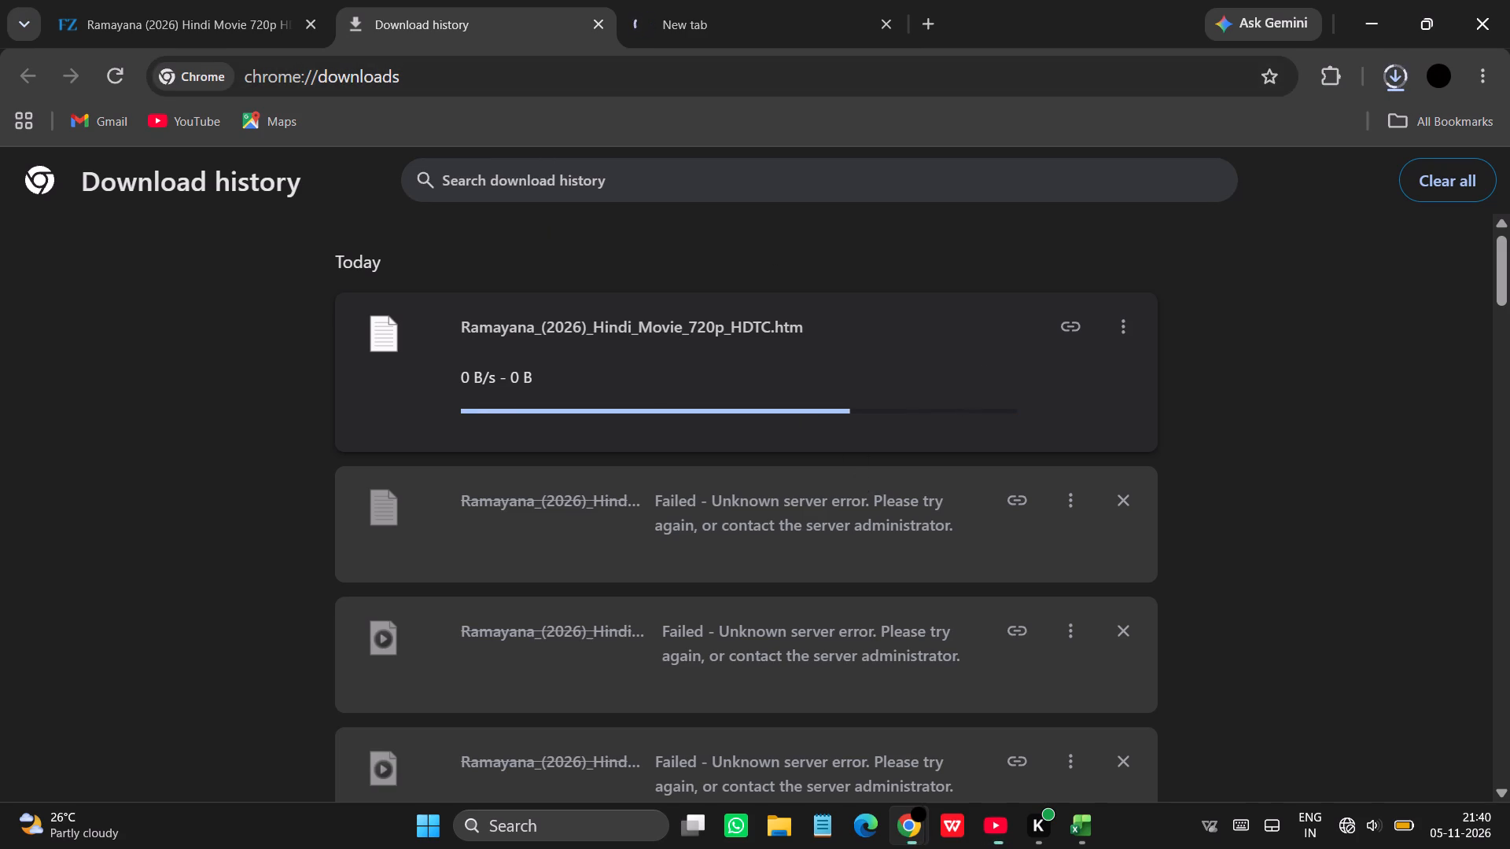
# Switch to the Excel billing workbook, enter the header Product Code in cell A1 of Sheet1, and widen column A to fit it.
pyautogui.hotkey('alt', 'Tab')
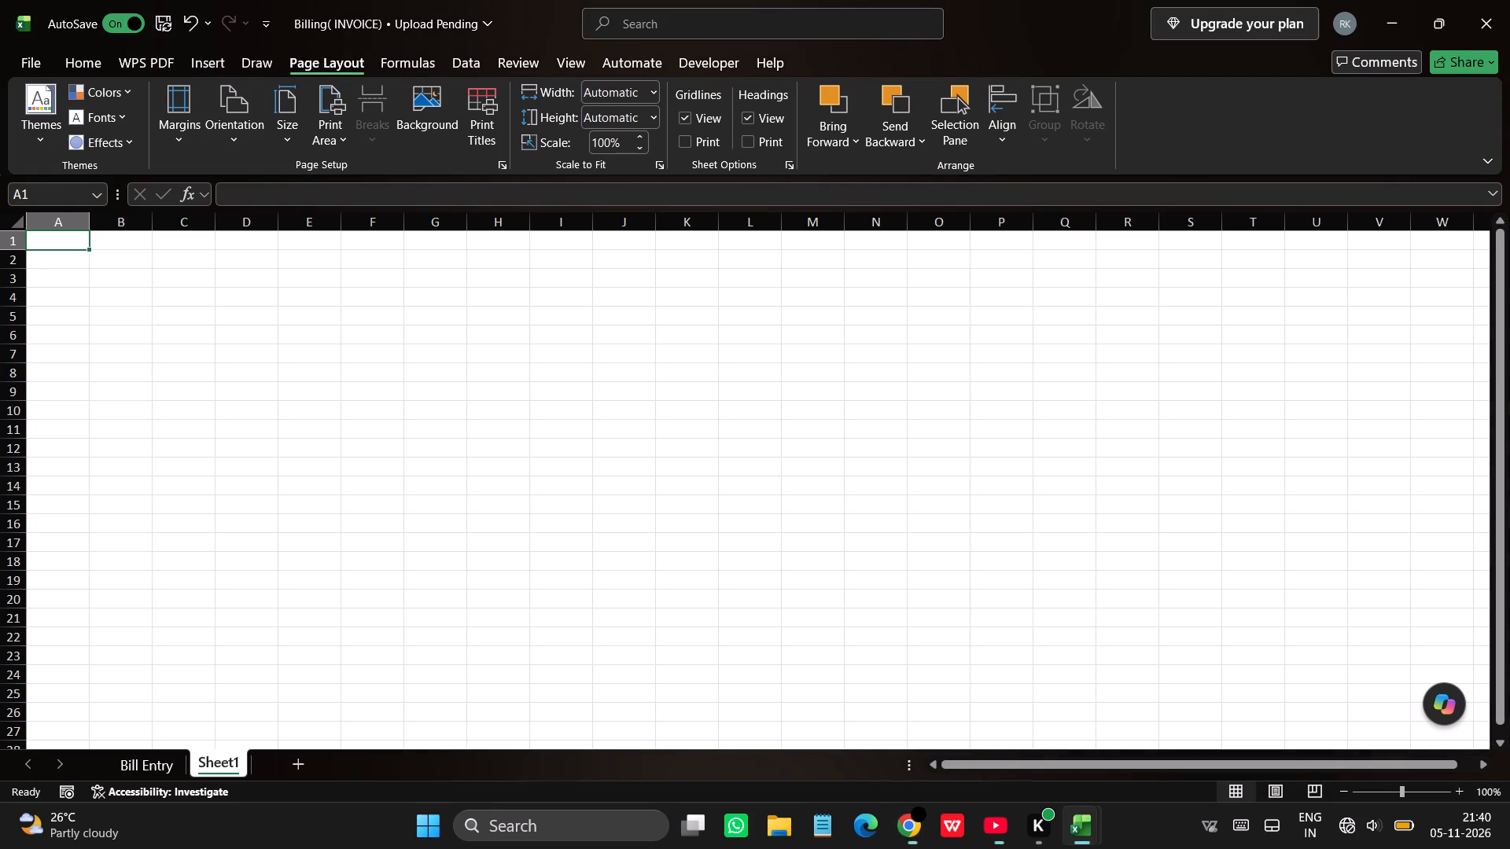
pyautogui.click(83, 303)
pyautogui.scroll(1, 83, 303)
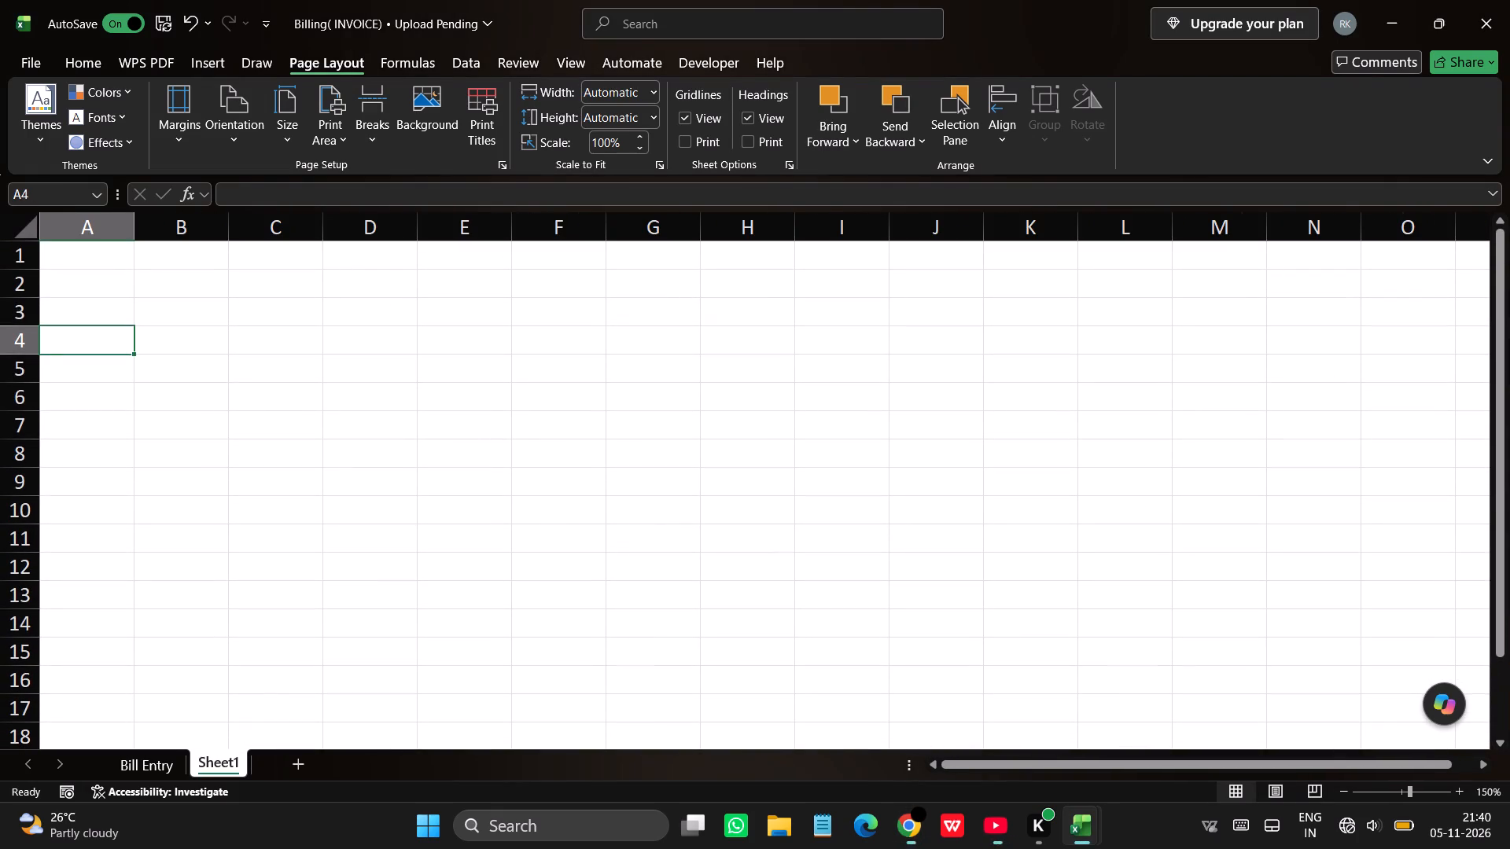
pyautogui.click(98, 266)
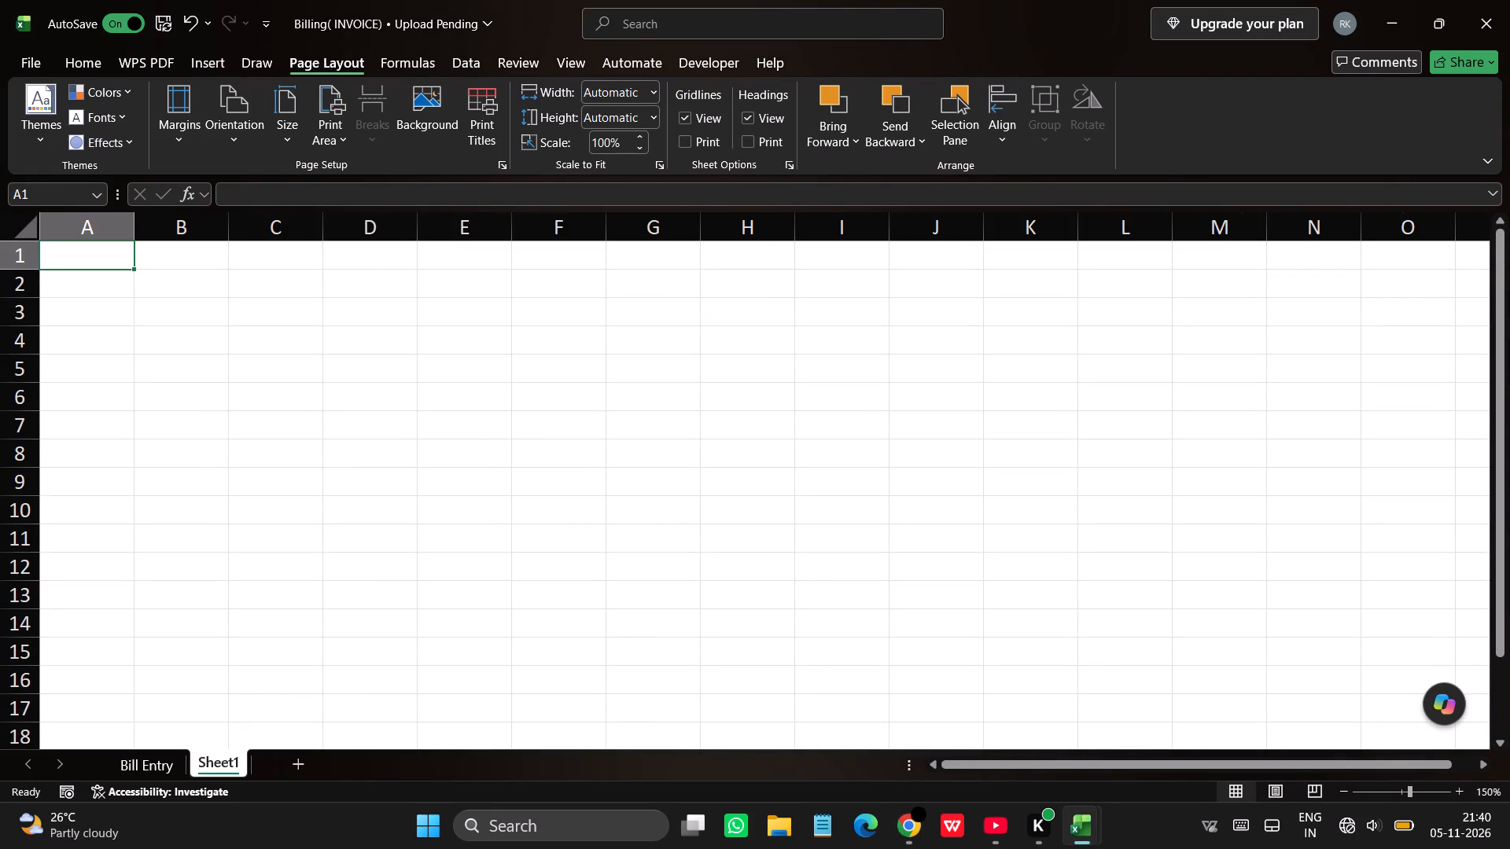
pyautogui.write('roduct')
pyautogui.press('space')
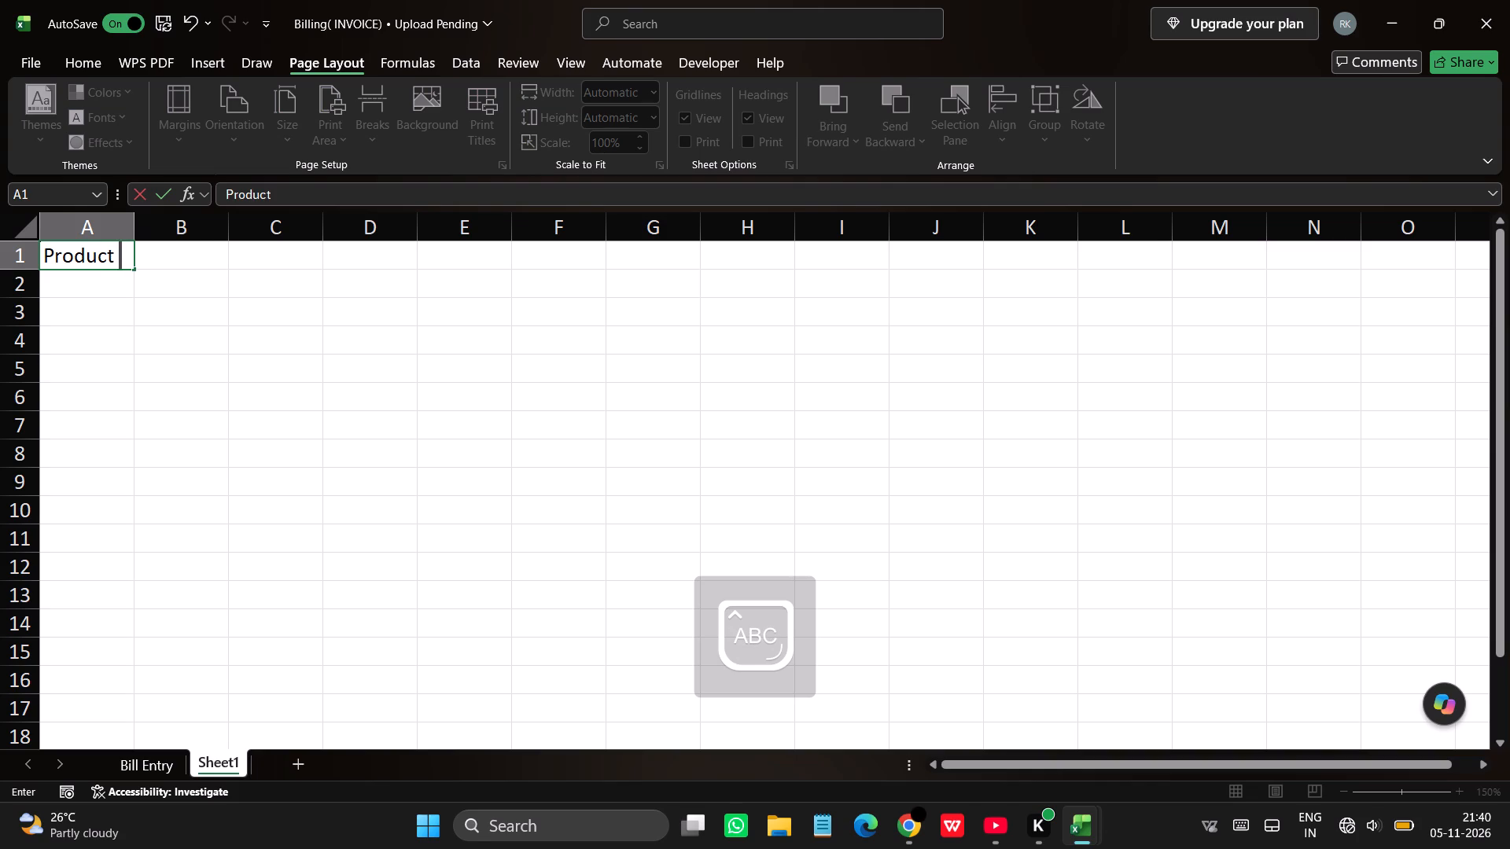
pyautogui.write('CODE')
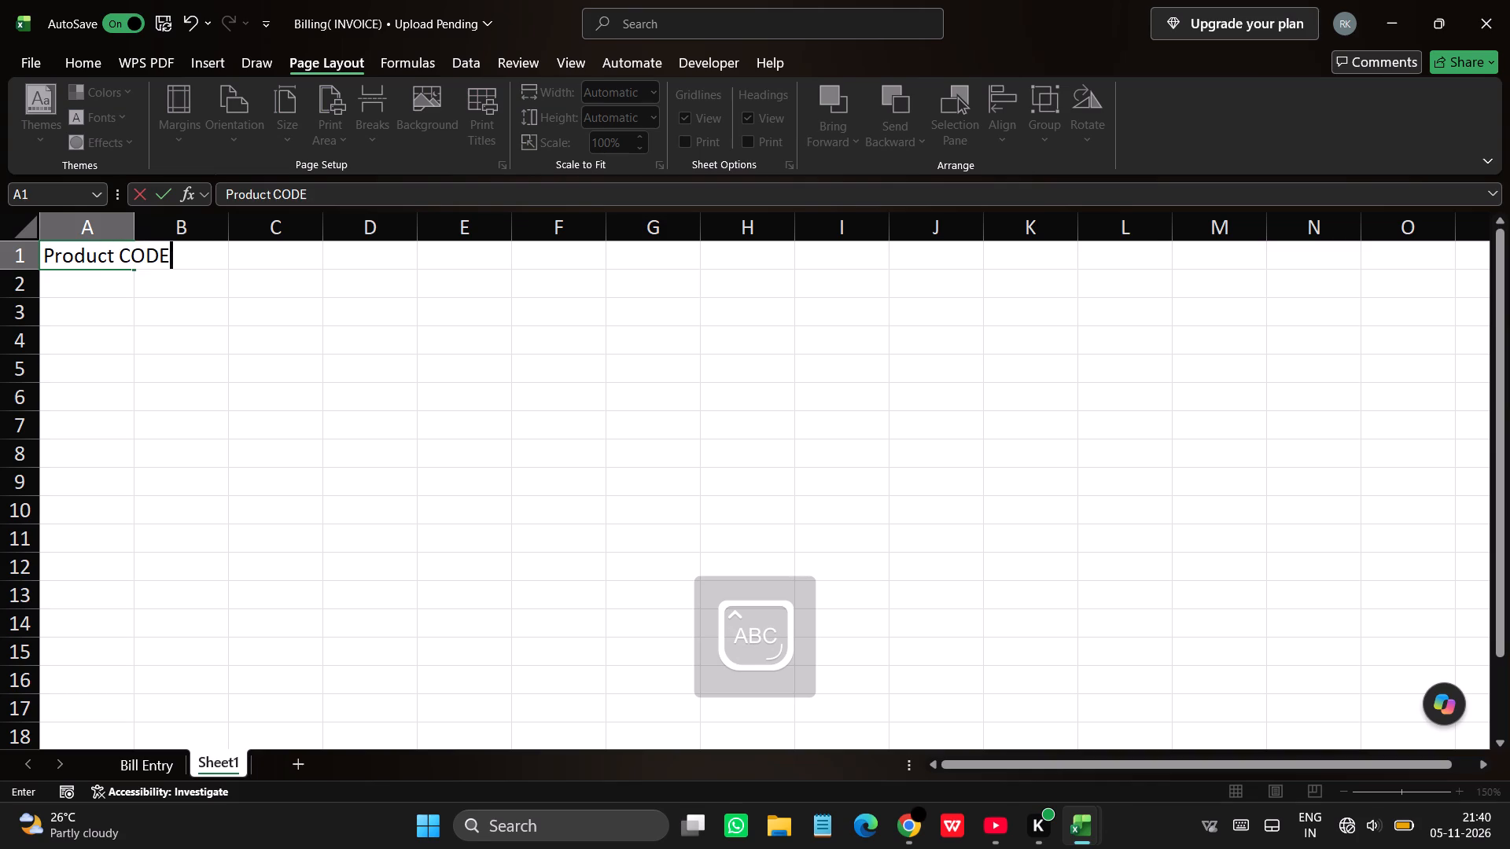
pyautogui.press('BackSpace')
pyautogui.press('BackSpace')
pyautogui.press('BackSpace')
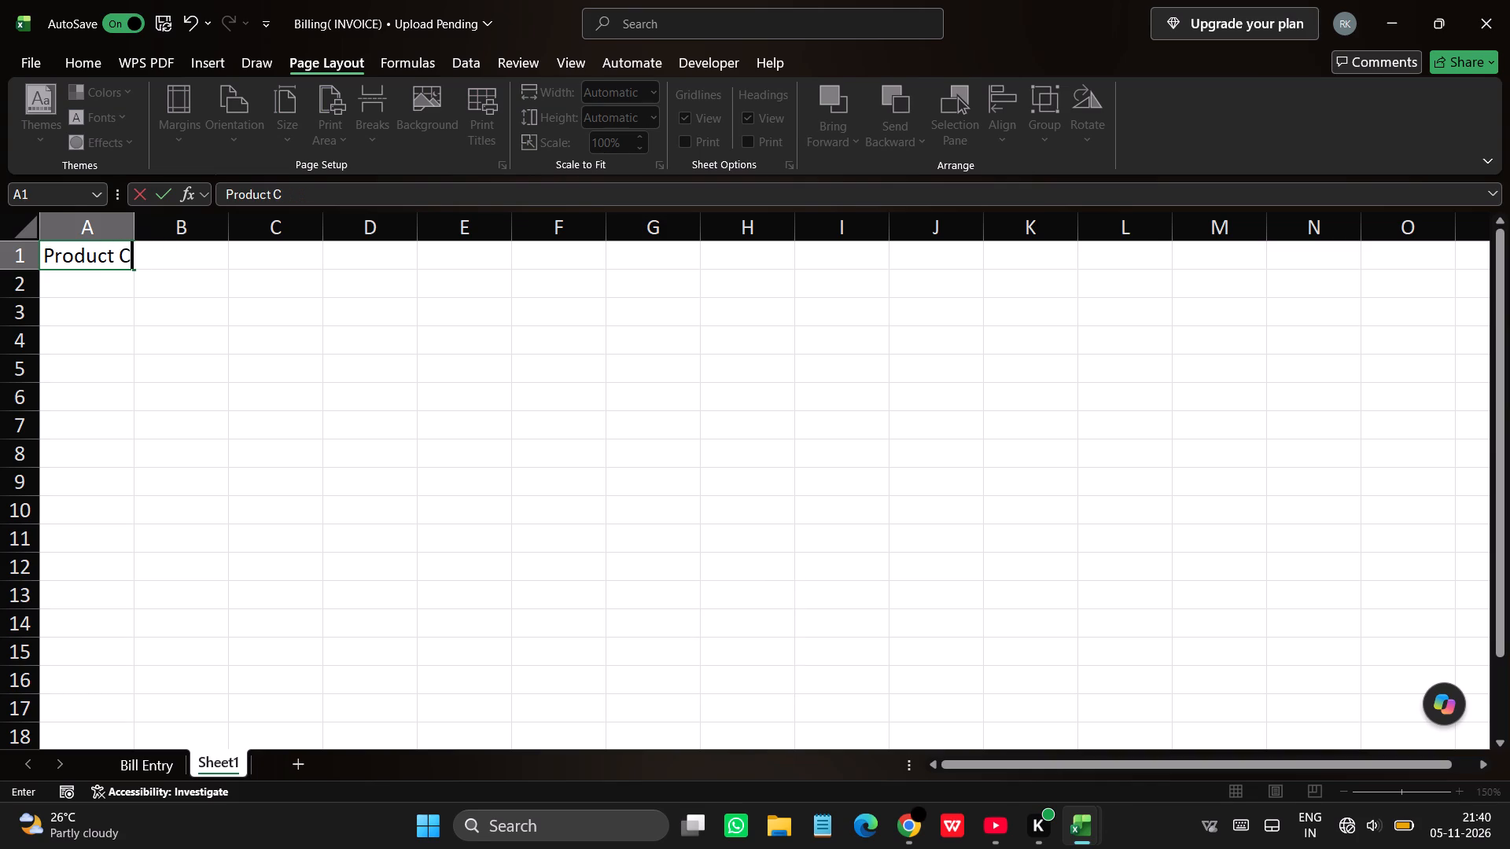
pyautogui.write('ode')
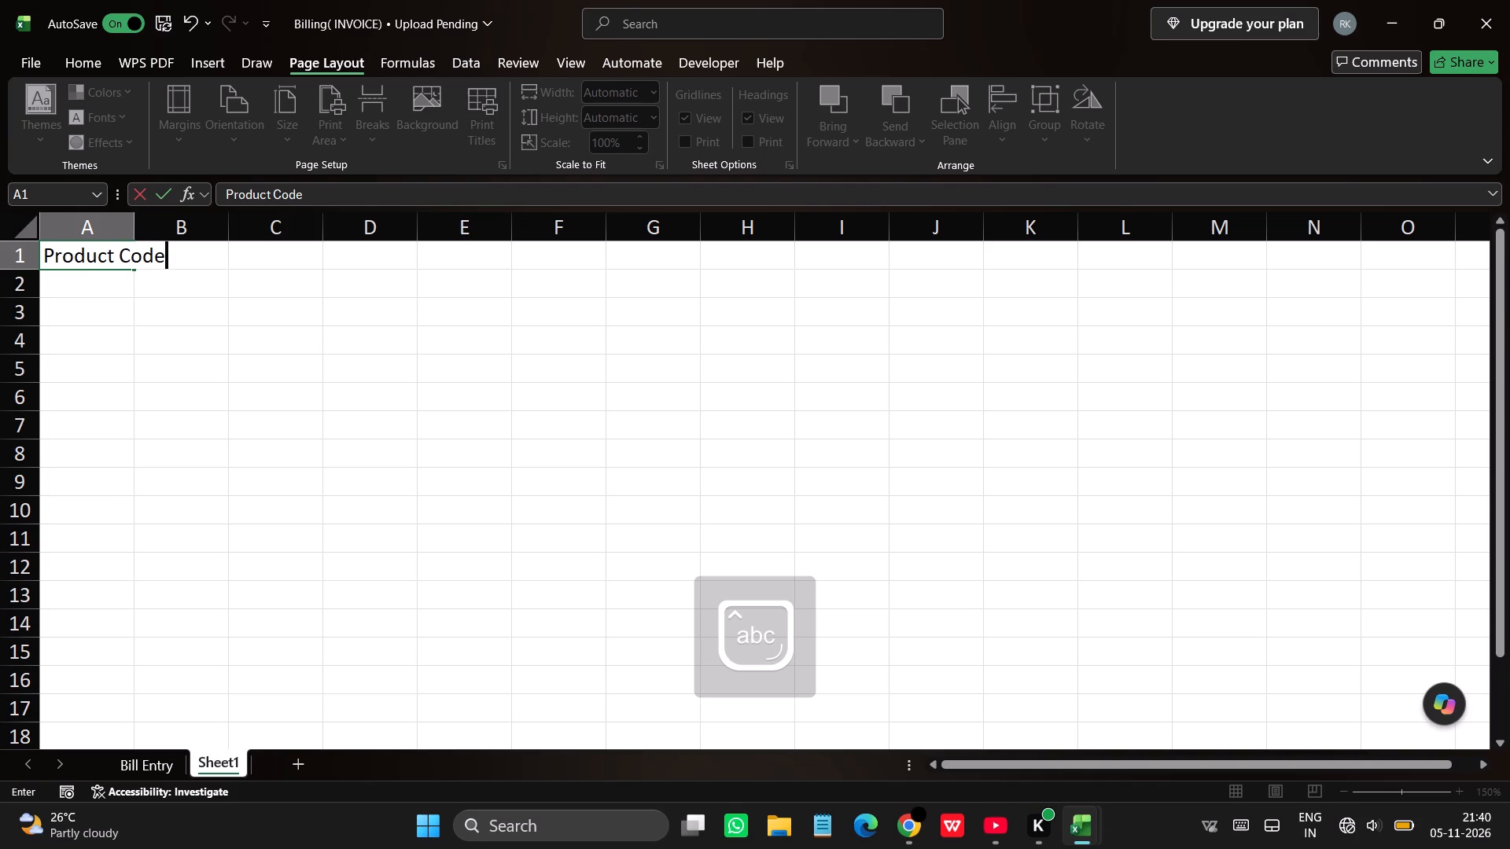
pyautogui.doubleClick(133, 235)
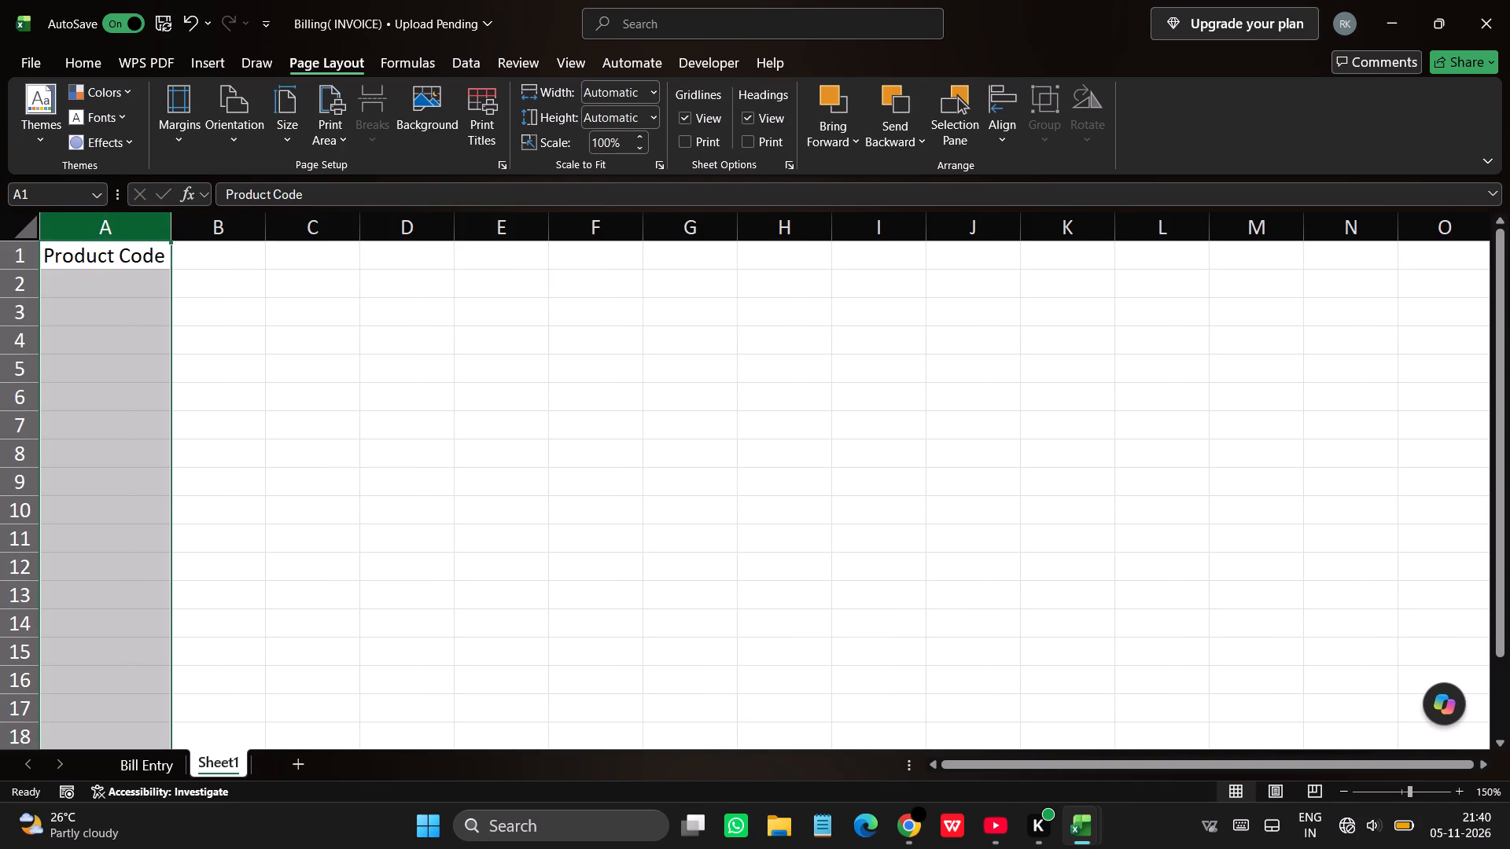
pyautogui.moveTo(171, 233); pyautogui.dragTo(198, 239)
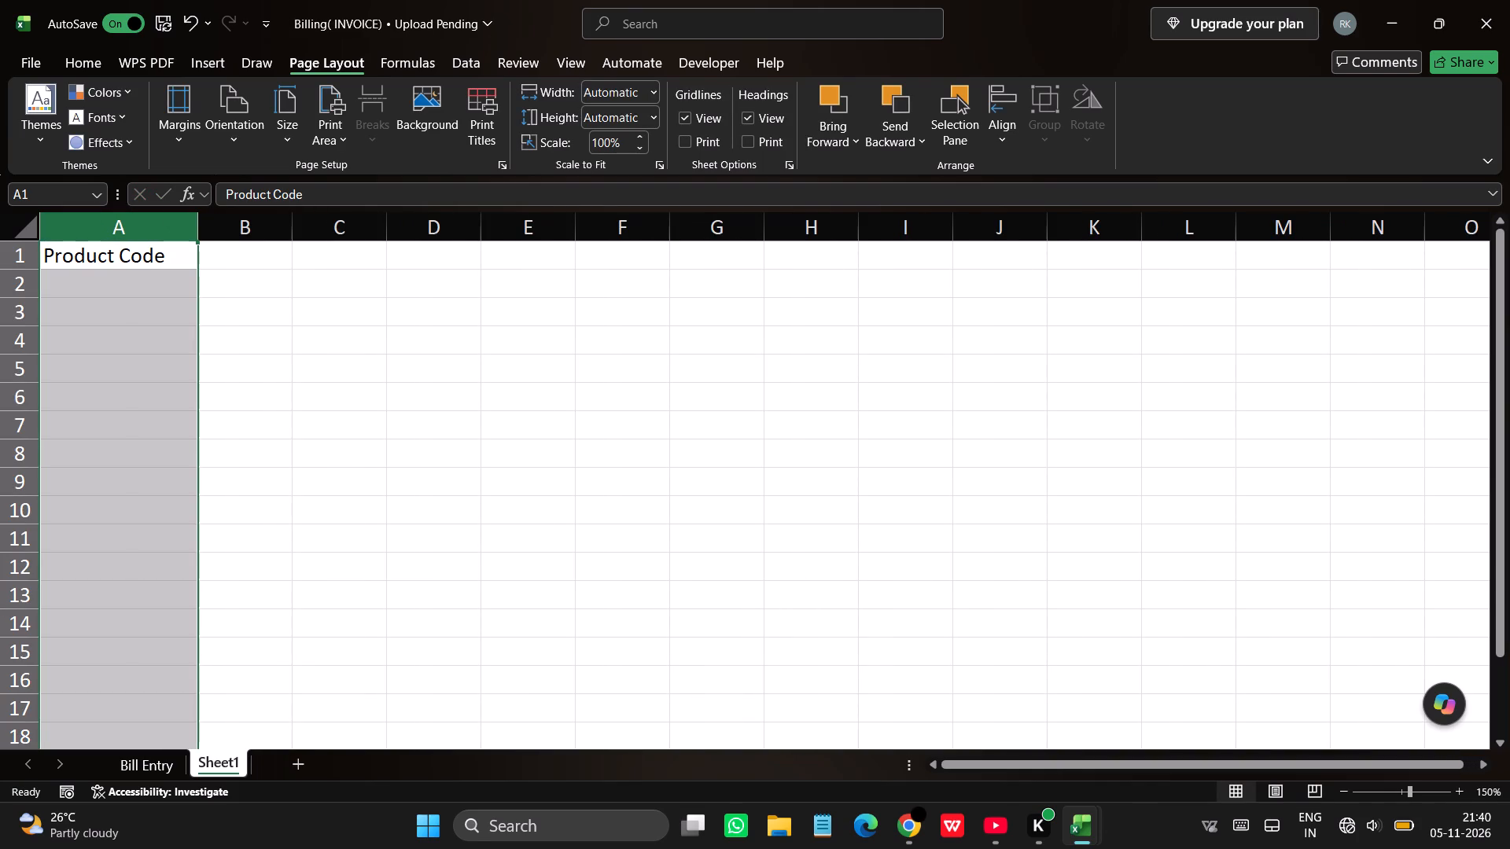
# Enter the header Product Name in cell B1 and widen column B to fit it.
pyautogui.click(230, 258)
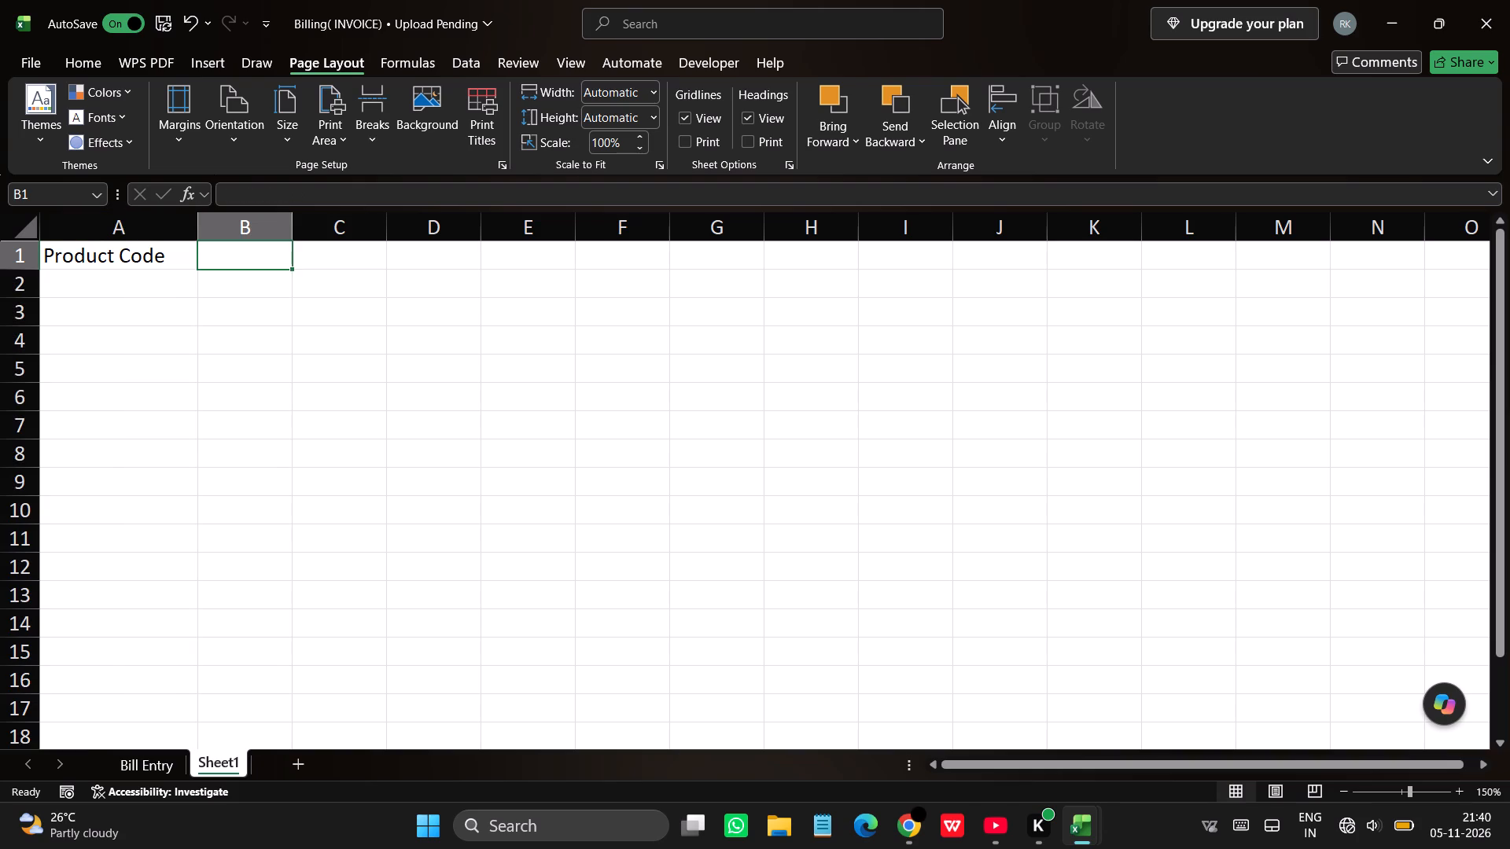
pyautogui.write('PR')
pyautogui.press('BackSpace')
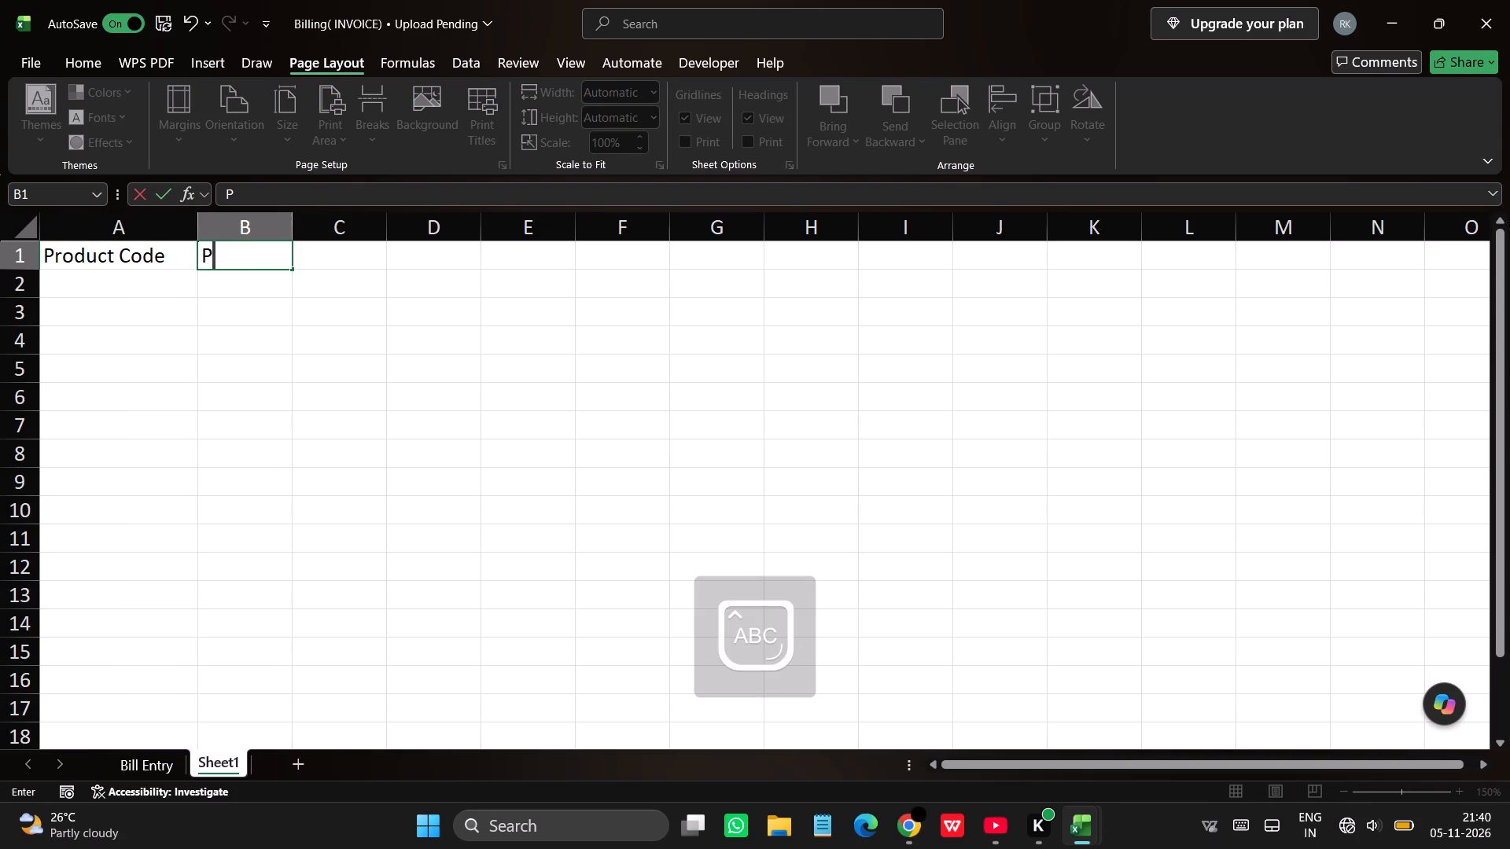
pyautogui.press('r')
pyautogui.write('oduct')
pyautogui.press('space')
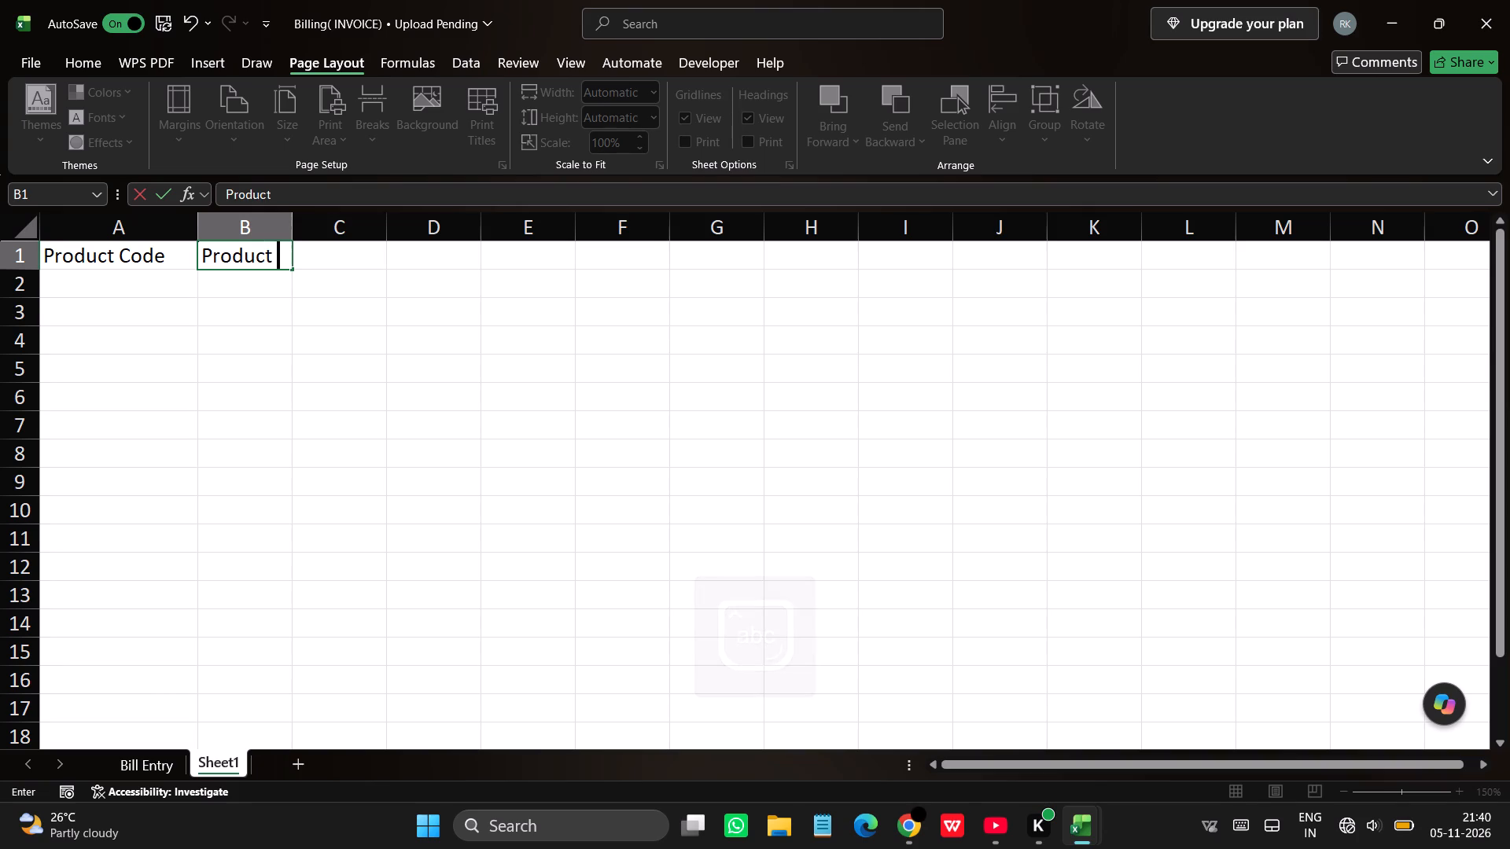
pyautogui.write('ame')
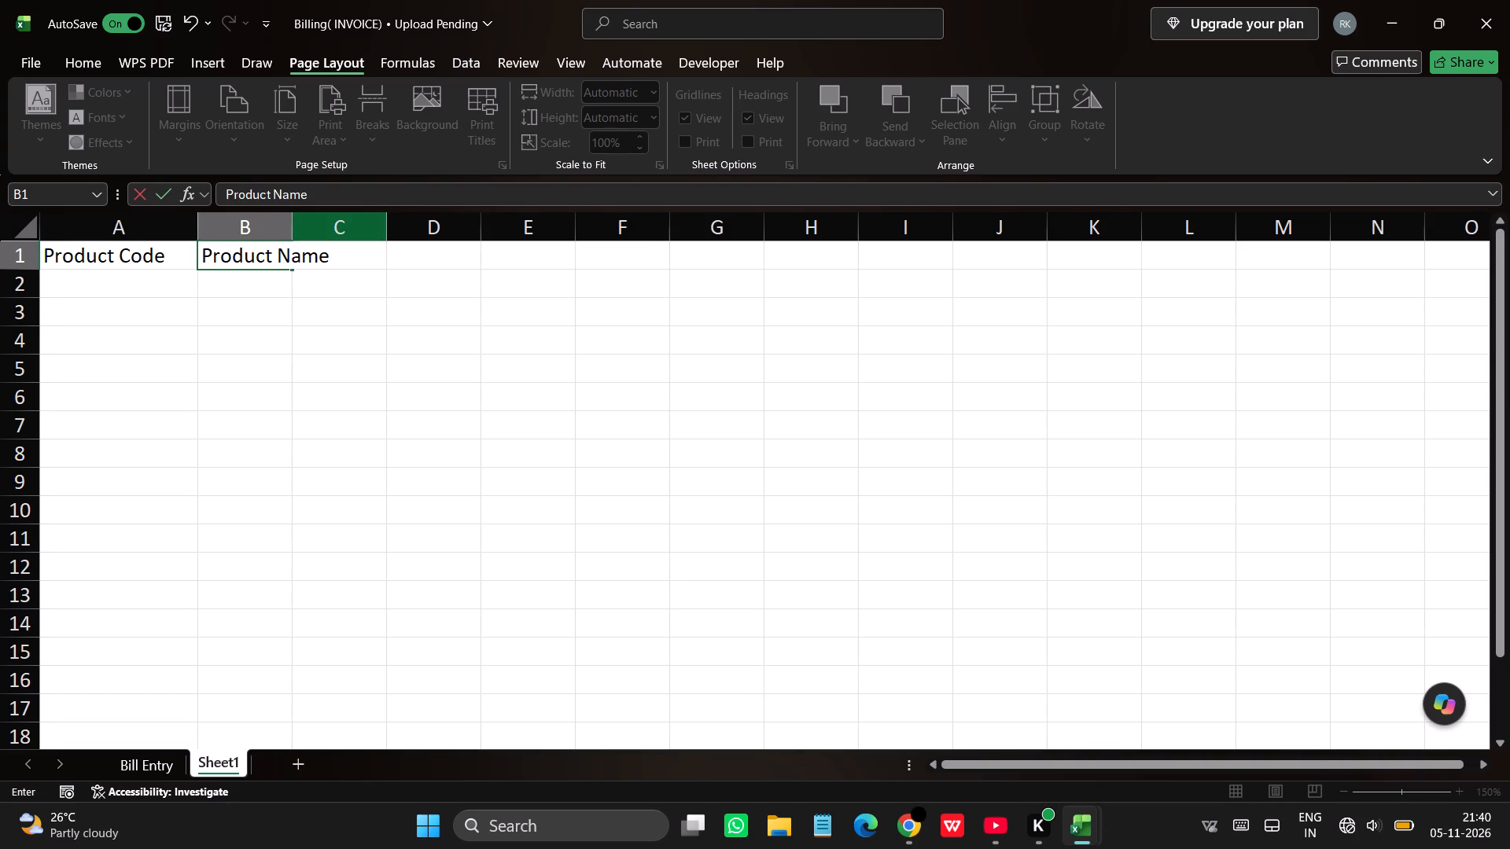
pyautogui.click(293, 231)
pyautogui.click(293, 231)
pyautogui.moveTo(293, 231); pyautogui.dragTo(333, 246)
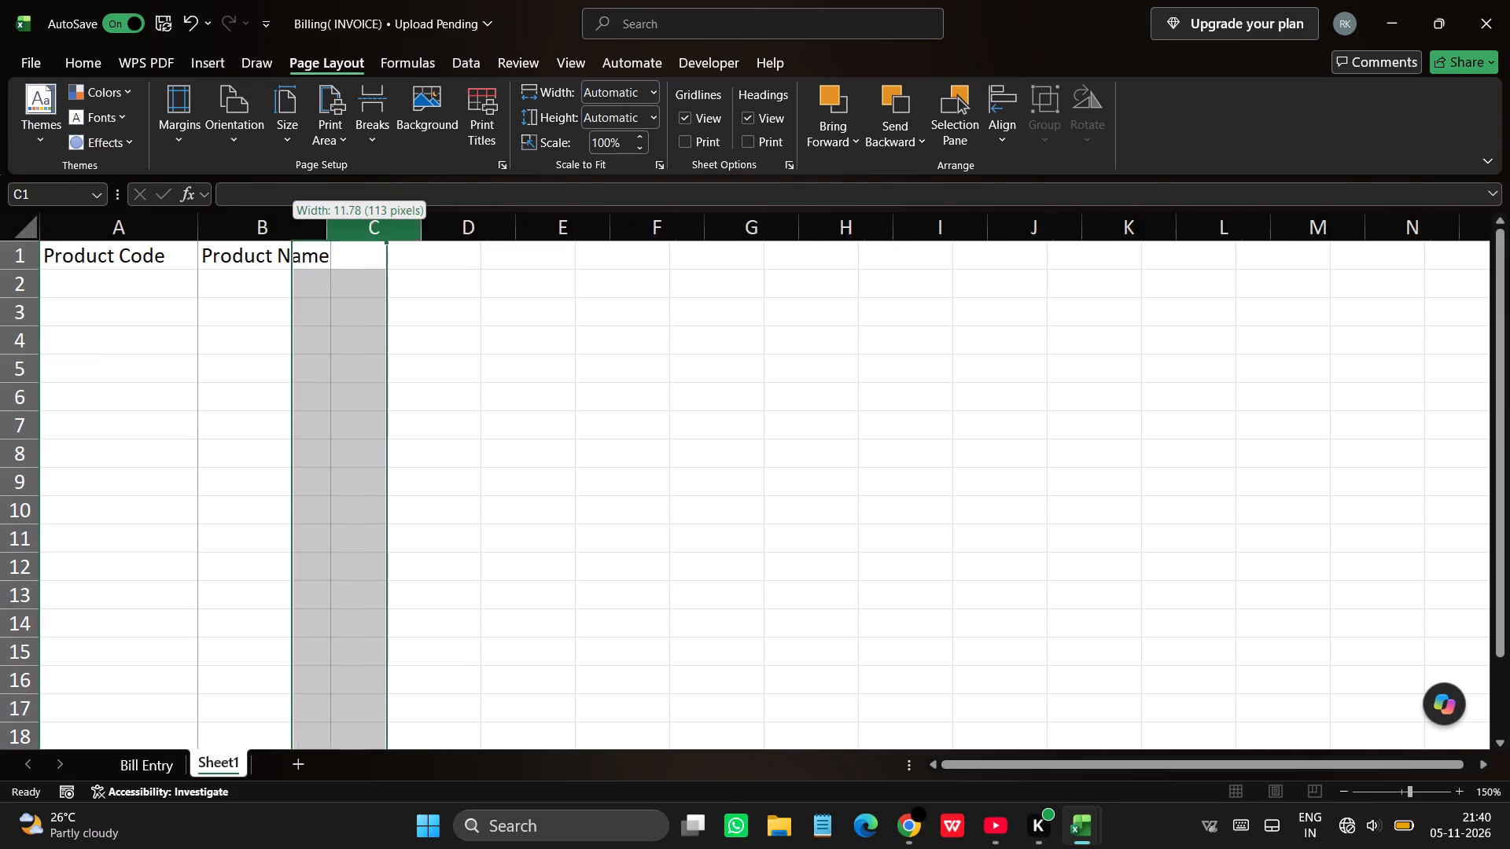
pyautogui.moveTo(333, 246); pyautogui.dragTo(341, 255)
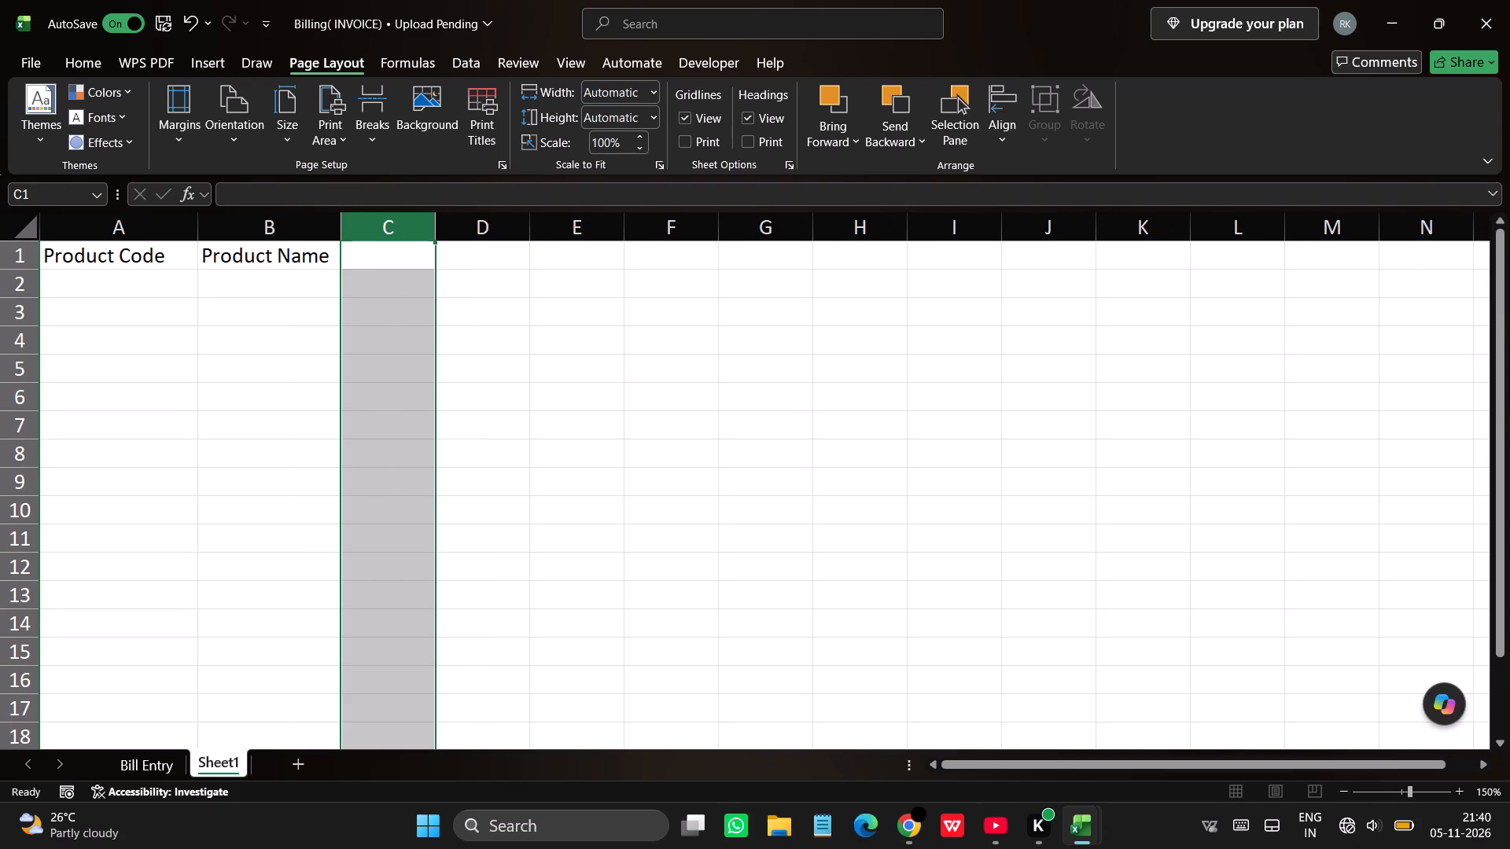
# Enter the header Rate in cell C1.
pyautogui.click(392, 254)
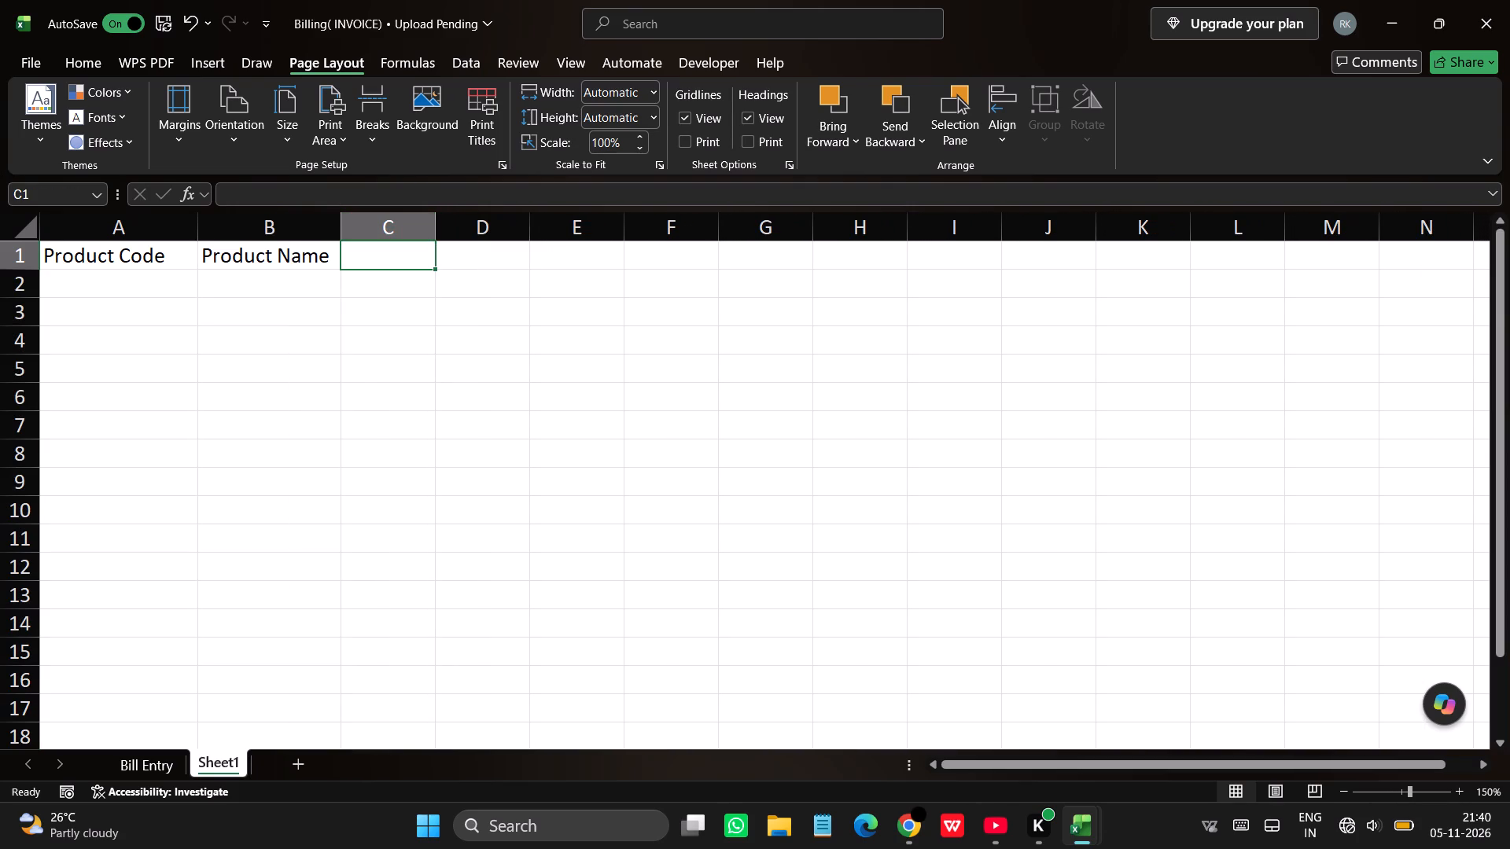
pyautogui.write('ate')
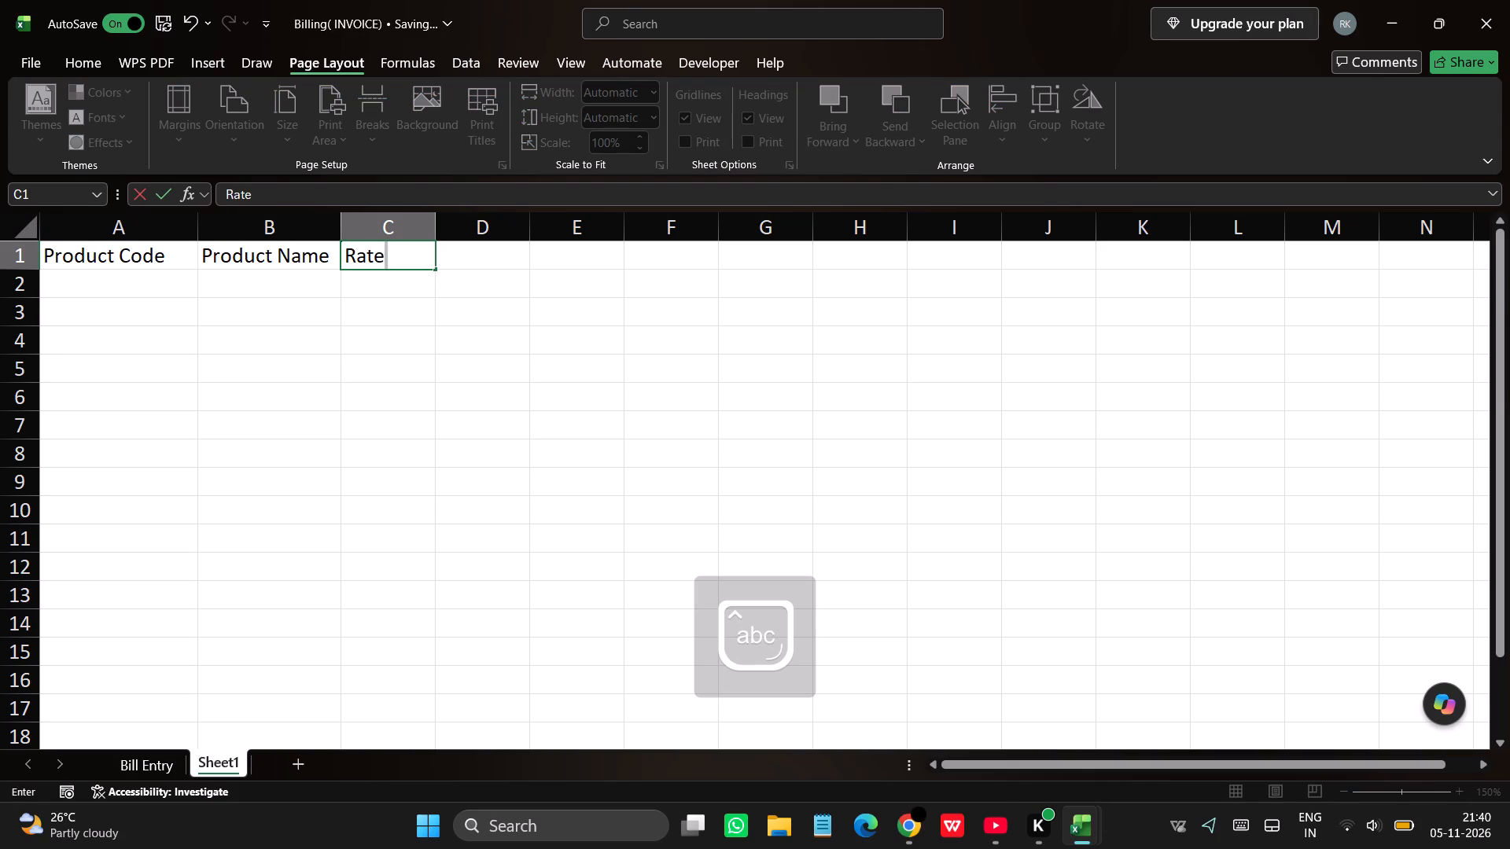
pyautogui.click(477, 353)
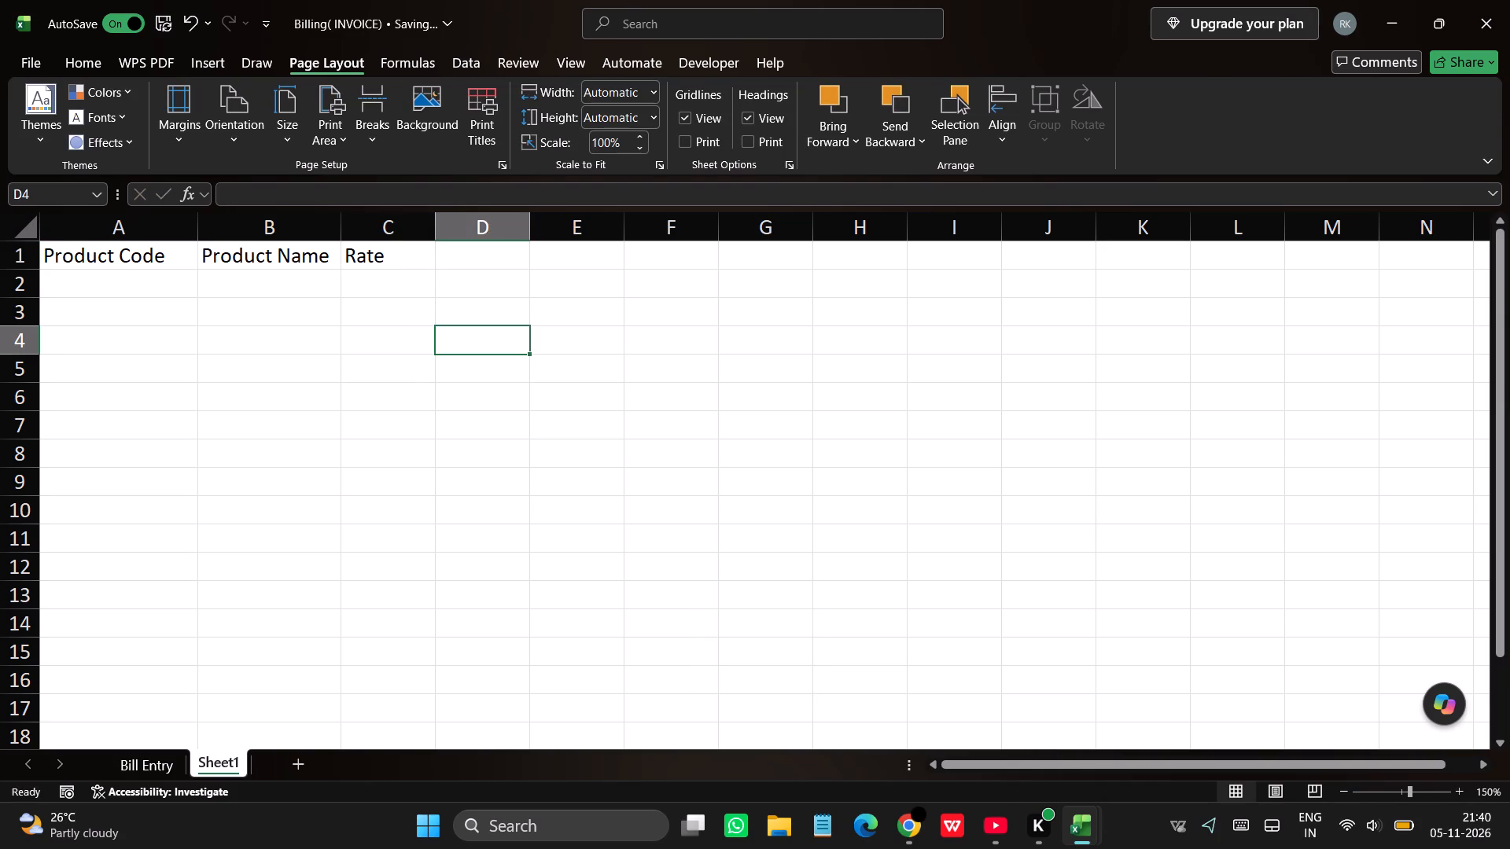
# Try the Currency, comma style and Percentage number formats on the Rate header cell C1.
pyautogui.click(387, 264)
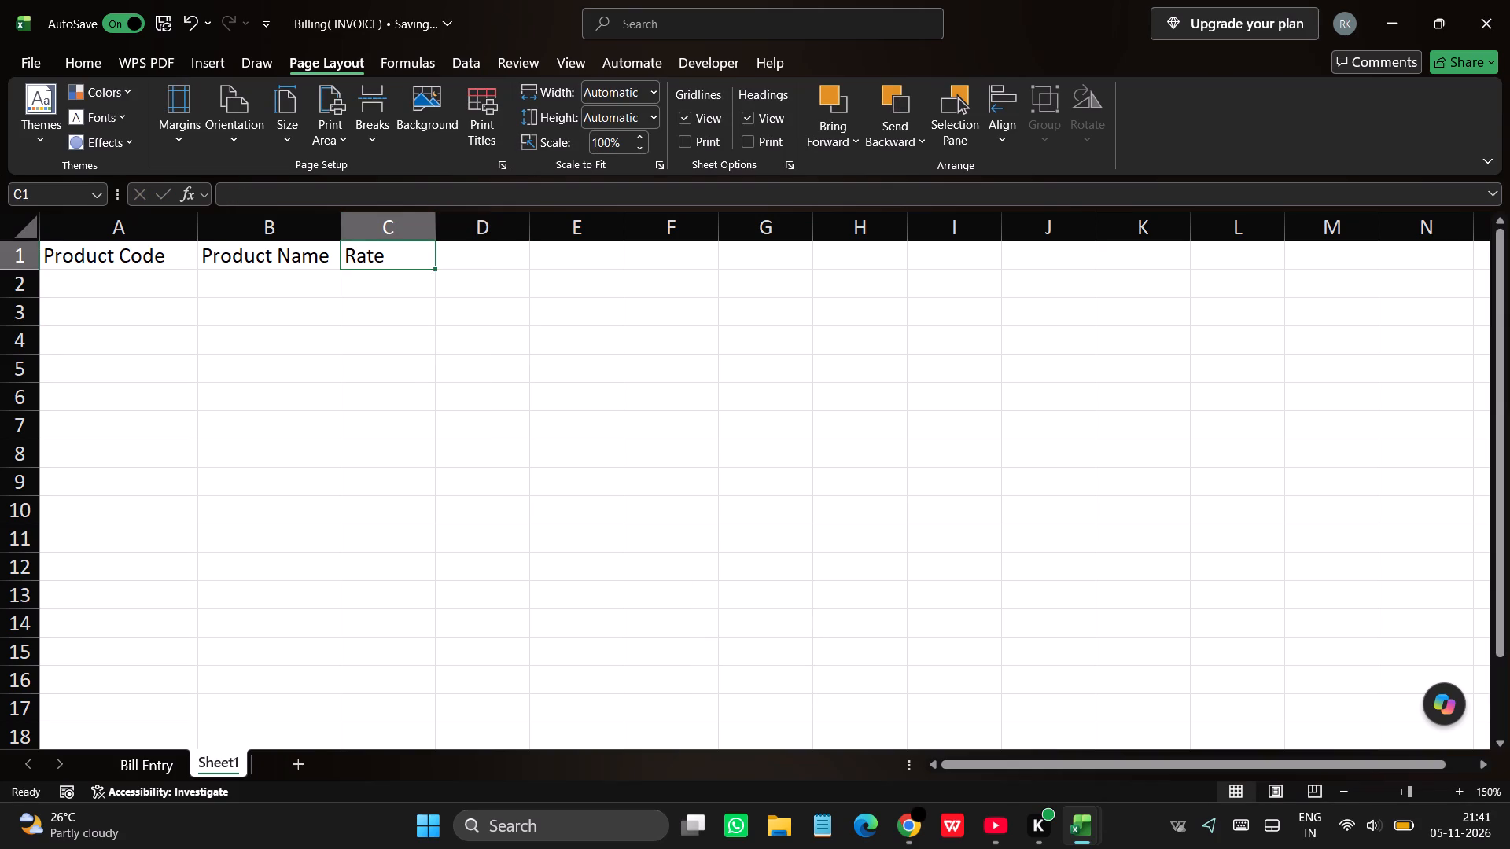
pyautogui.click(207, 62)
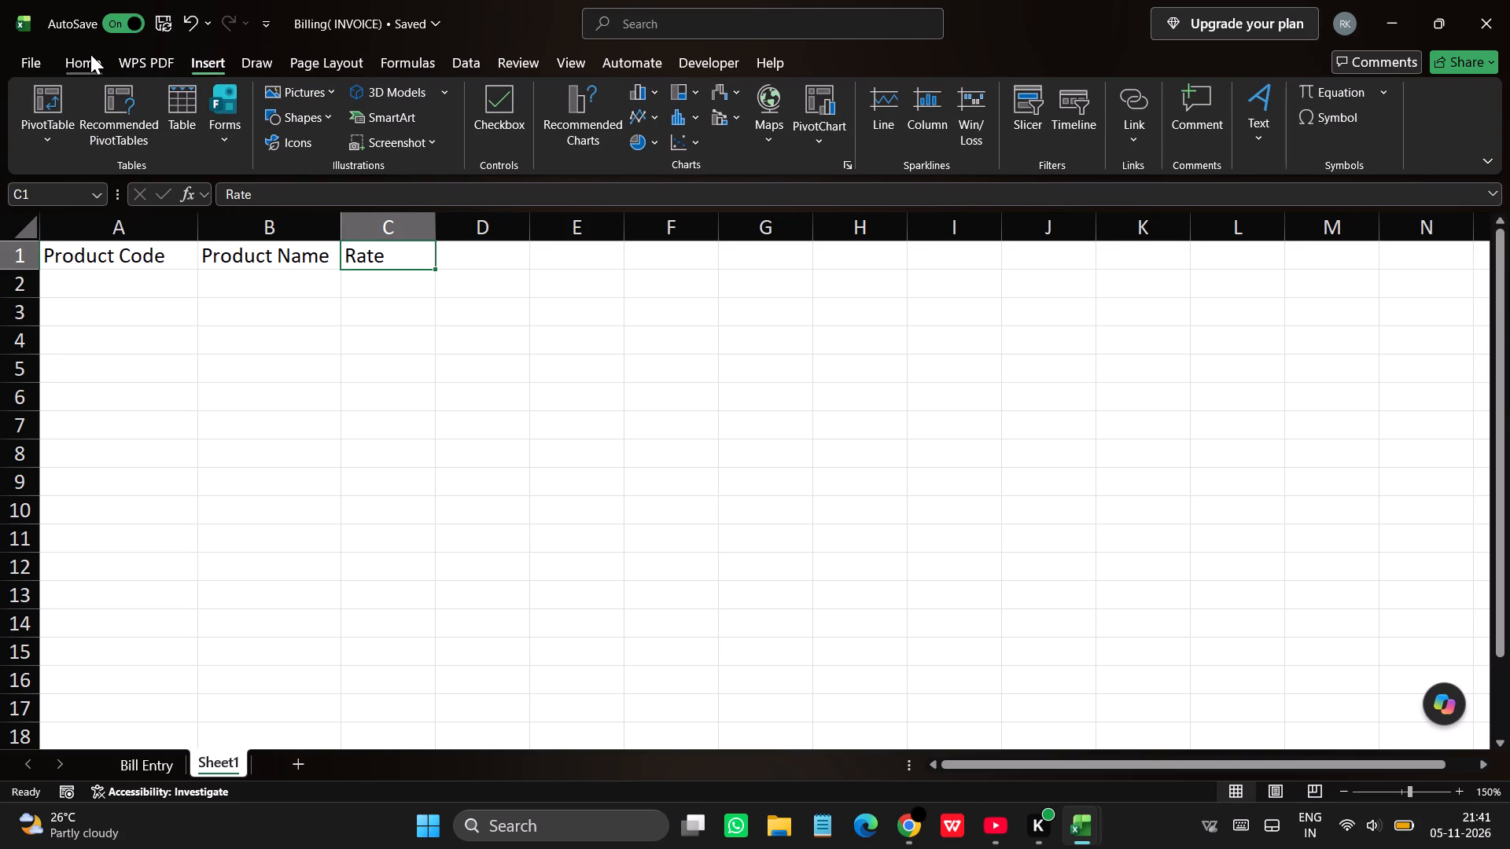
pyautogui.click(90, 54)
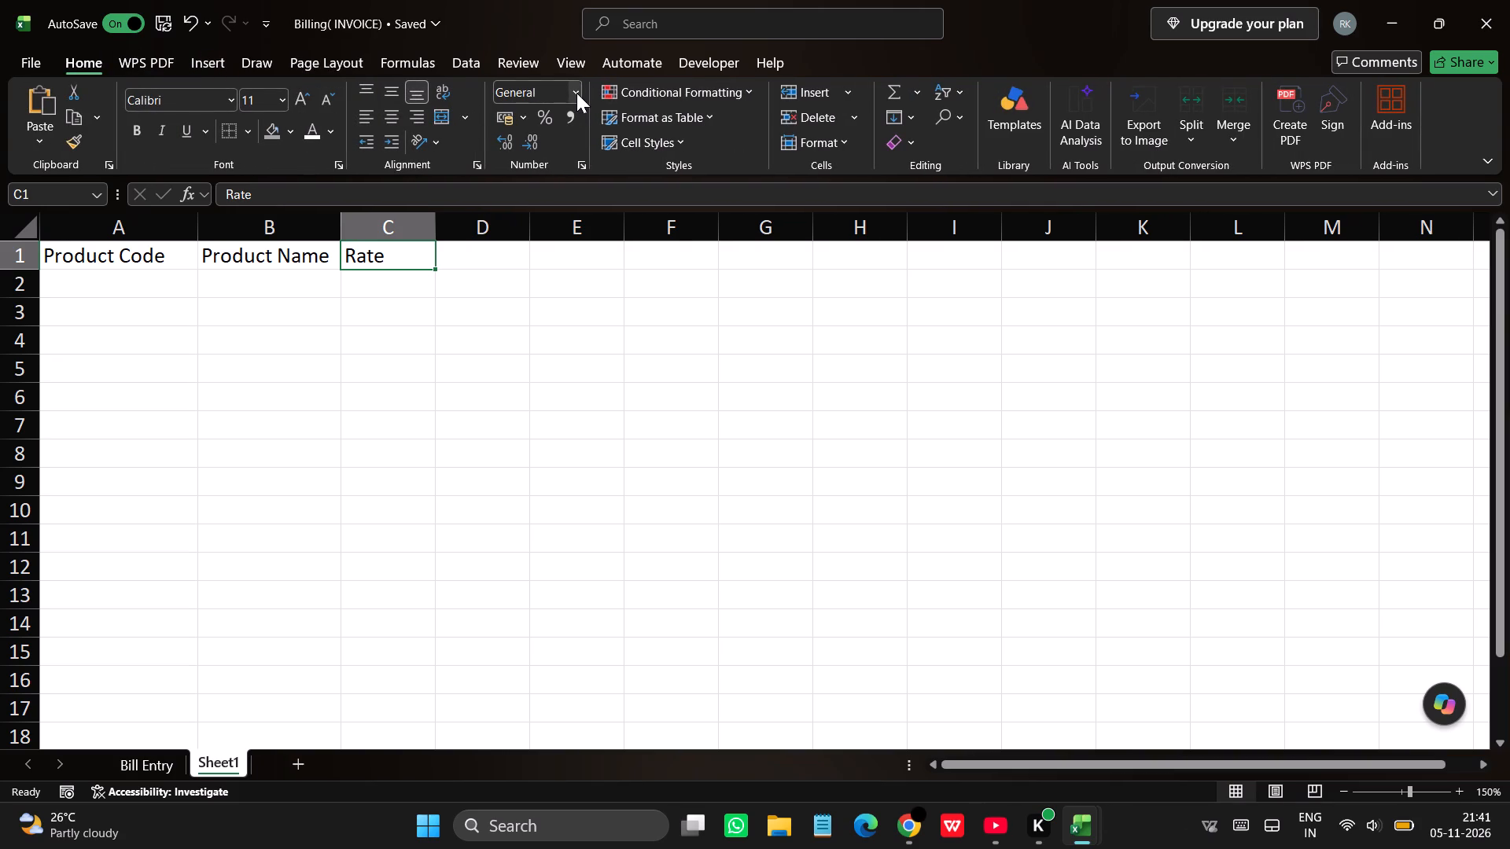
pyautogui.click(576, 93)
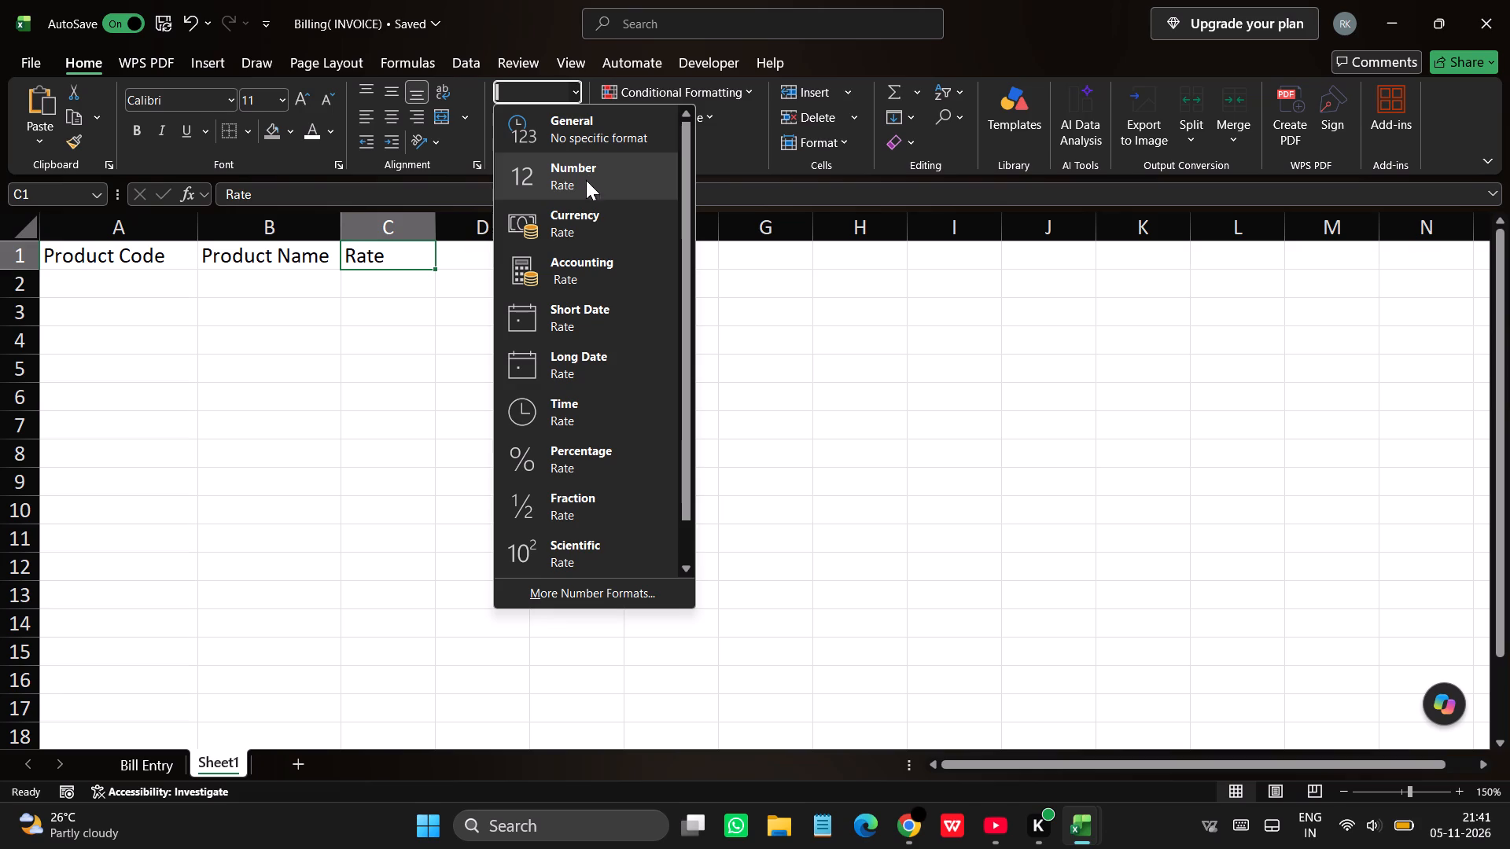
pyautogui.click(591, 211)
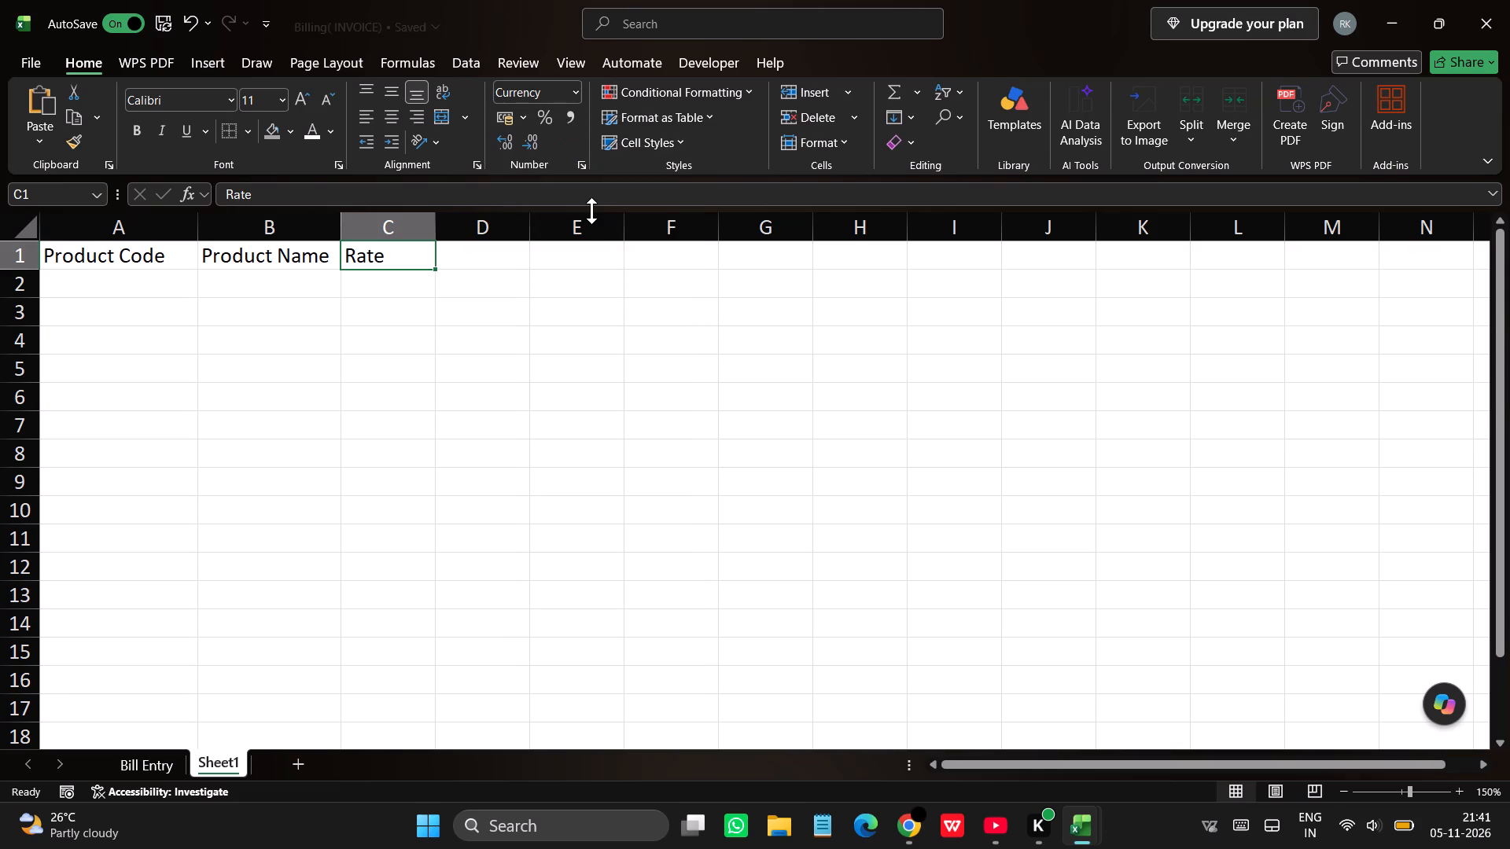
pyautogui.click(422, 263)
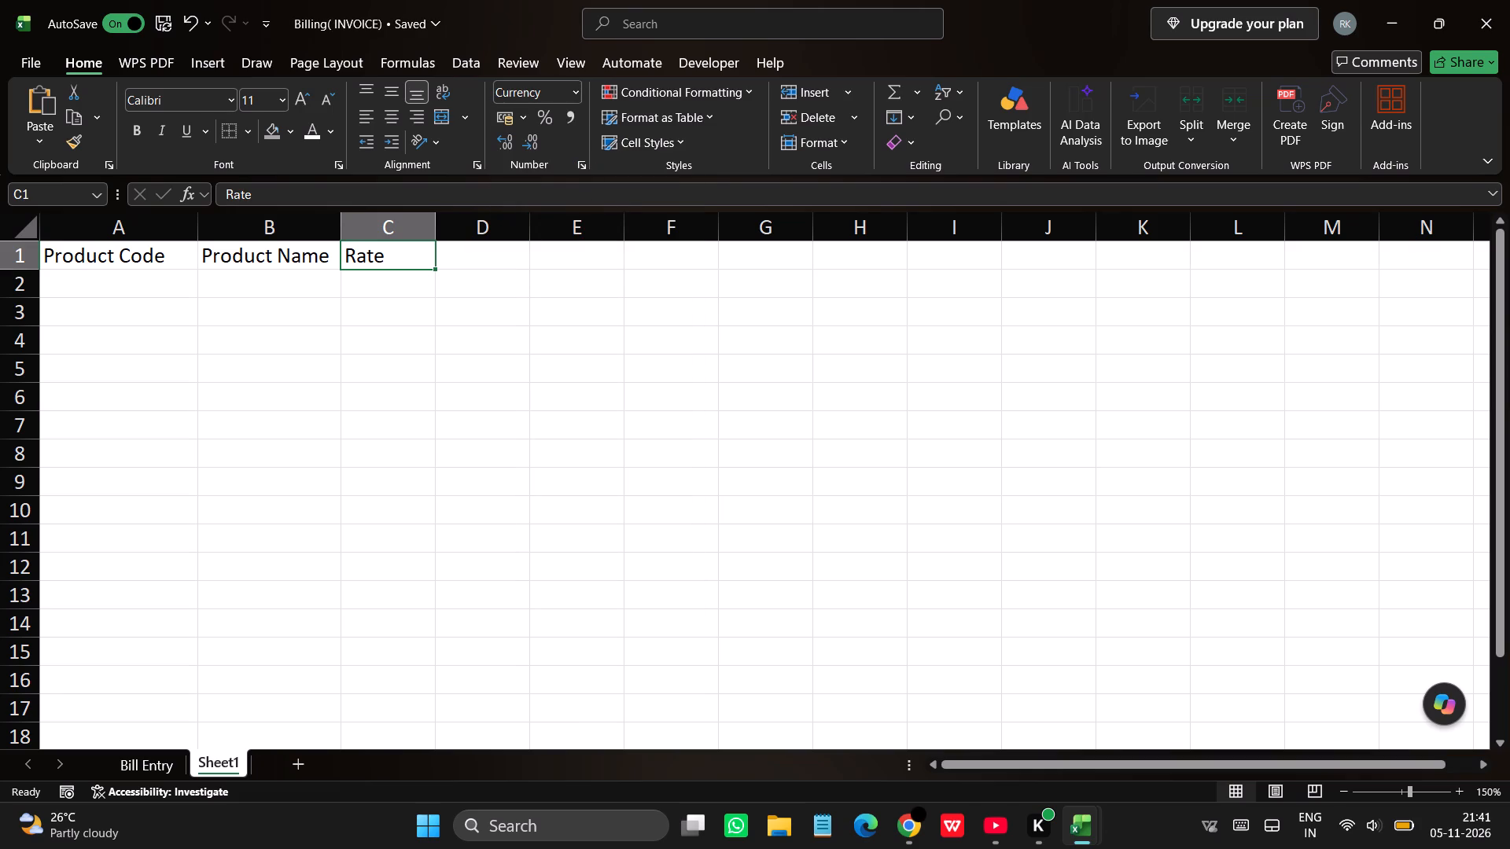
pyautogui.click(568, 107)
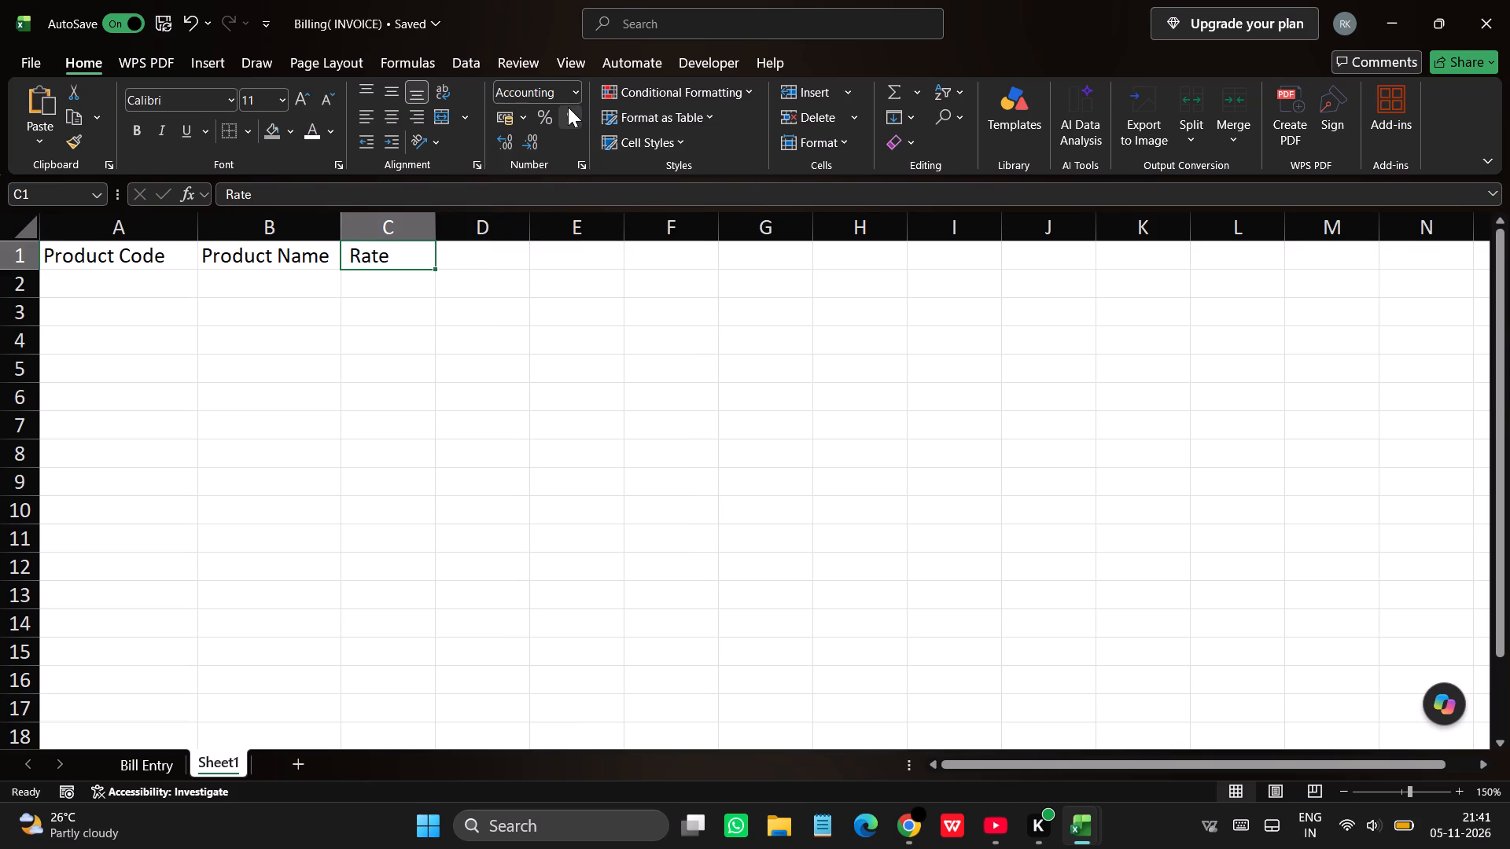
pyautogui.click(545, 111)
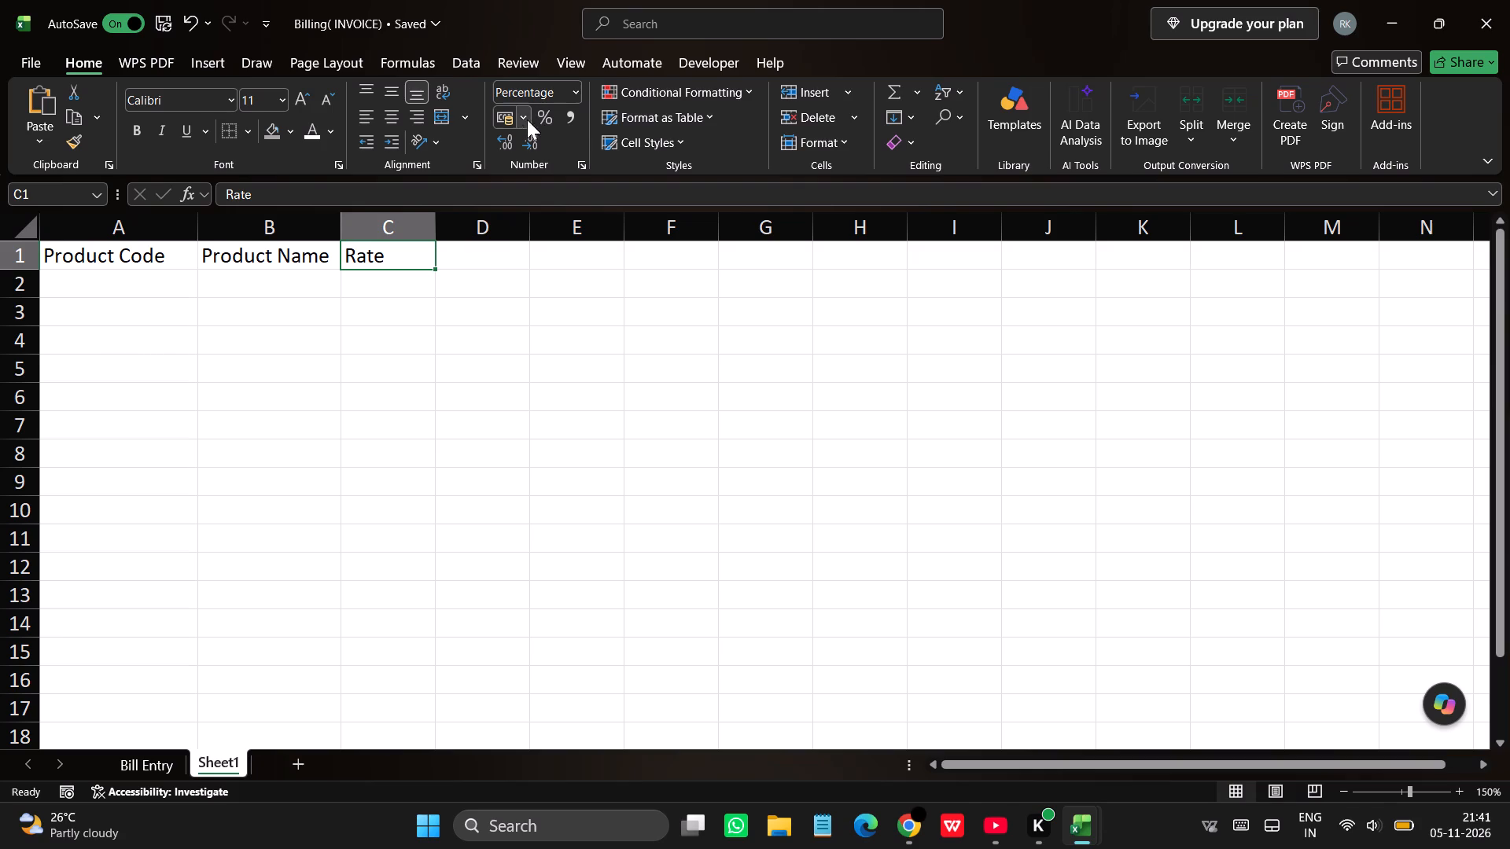
# Apply the ₹ English (India) accounting number format to the Rate header cell C1.
pyautogui.click(519, 120)
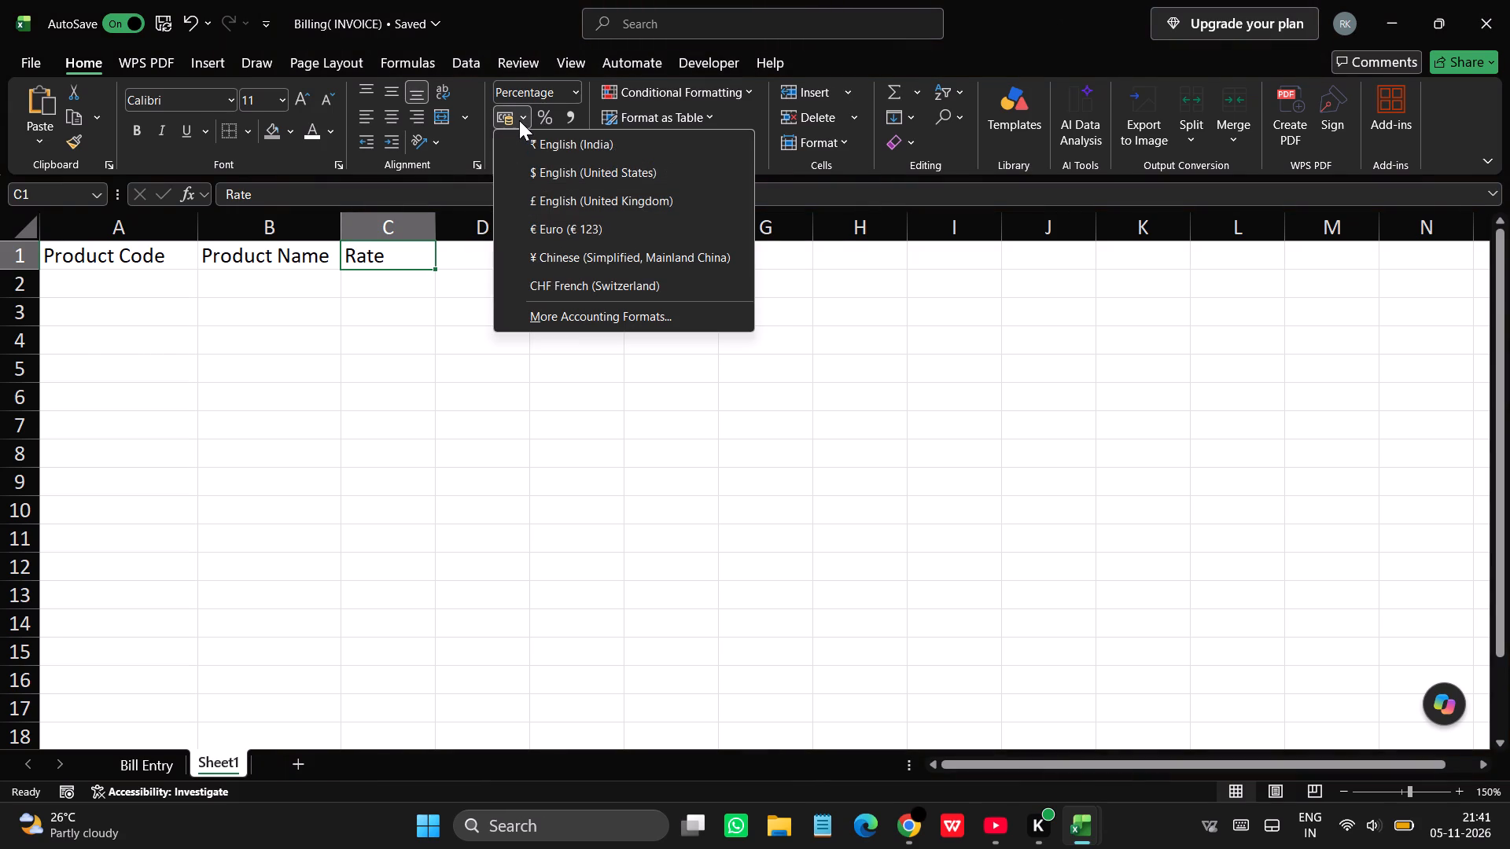
pyautogui.click(563, 138)
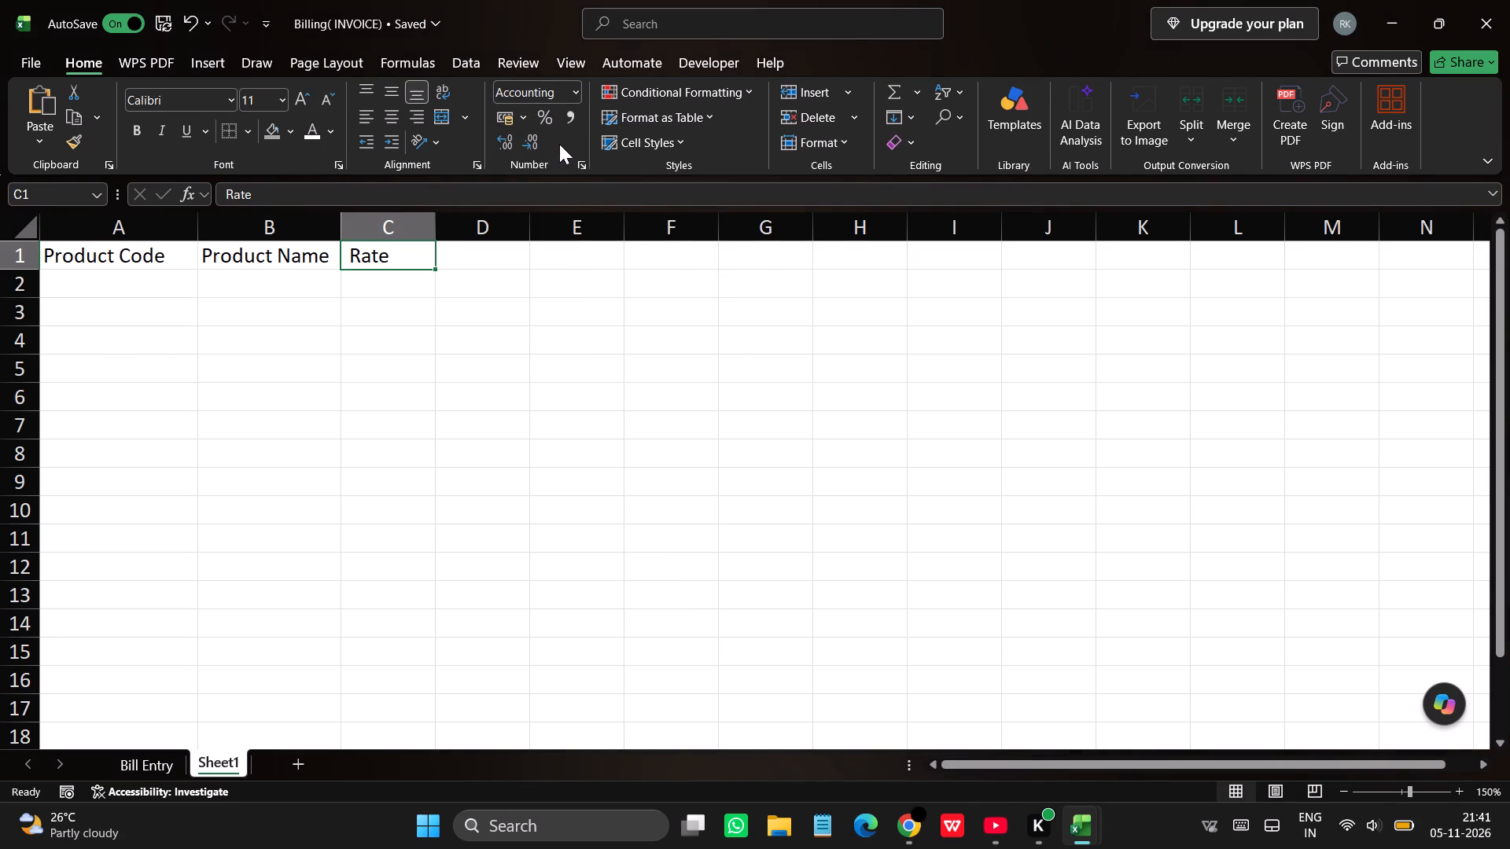
pyautogui.click(418, 271)
pyautogui.click(418, 270)
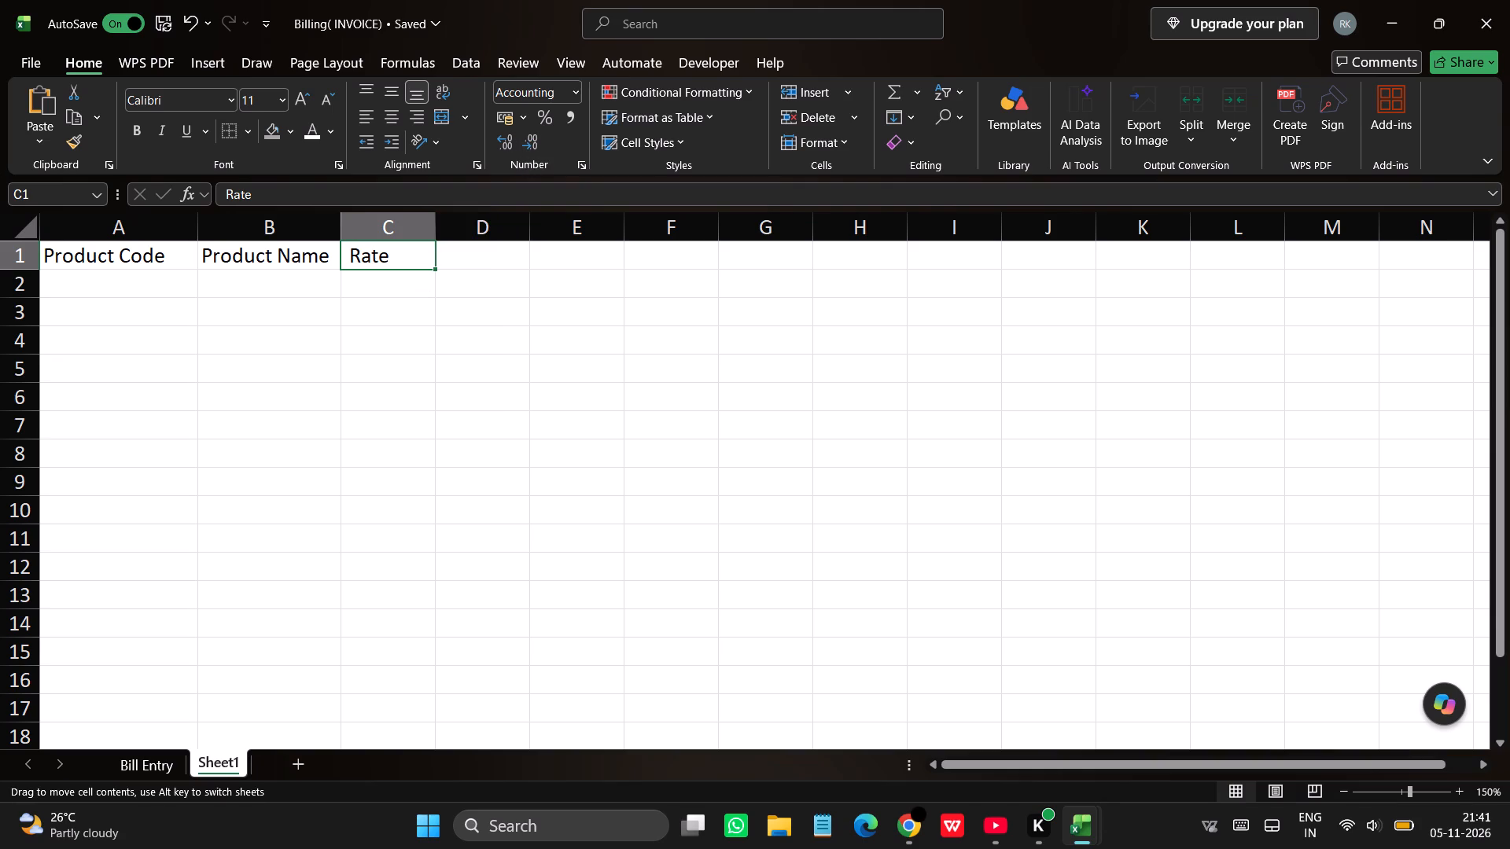
# Enter the product code CP001 in cell A2.
pyautogui.click(115, 285)
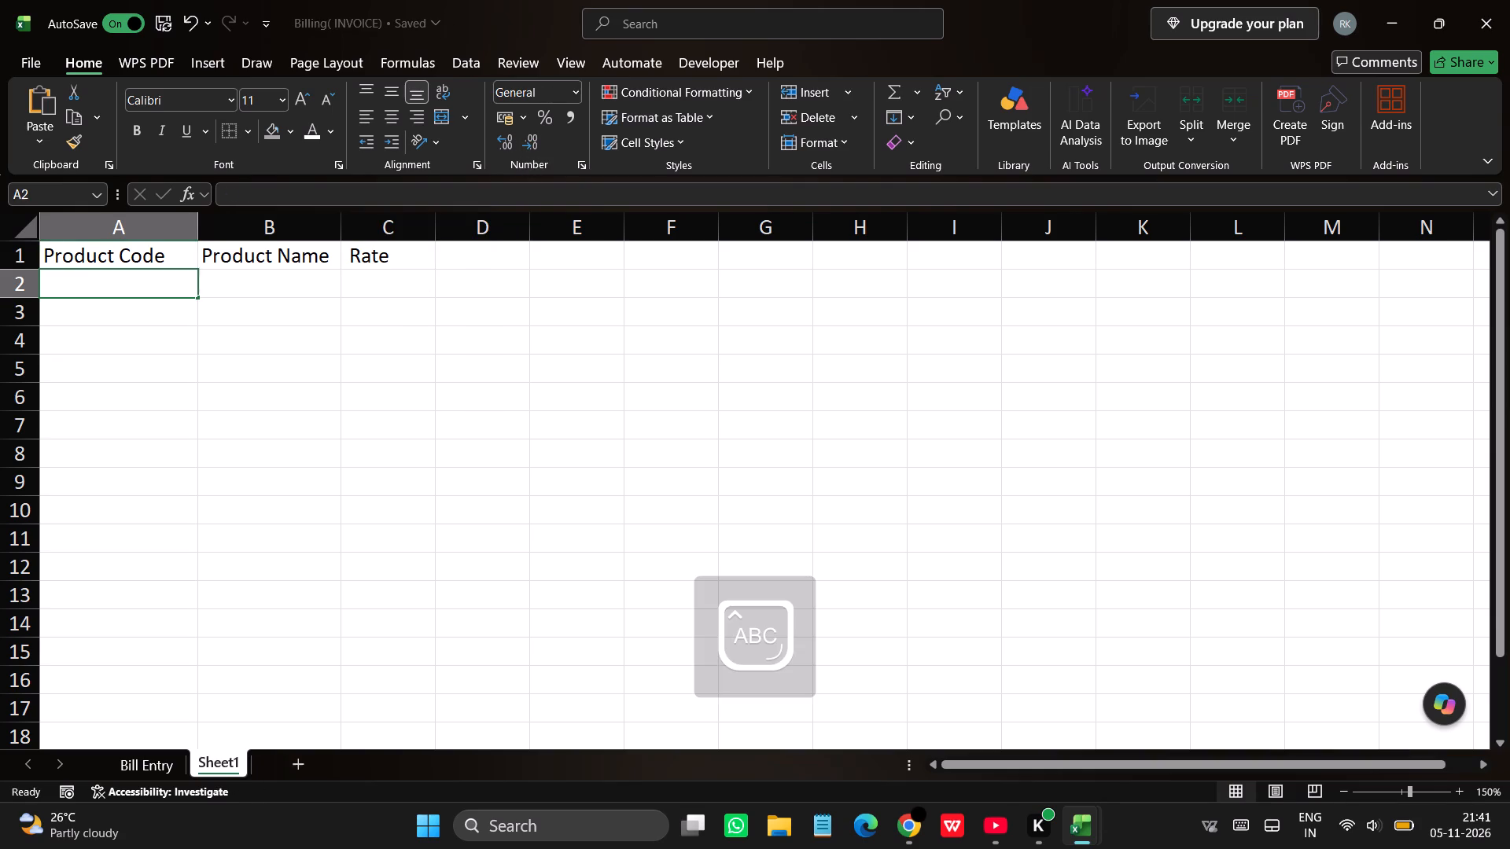
pyautogui.press('p')
pyautogui.write('001')
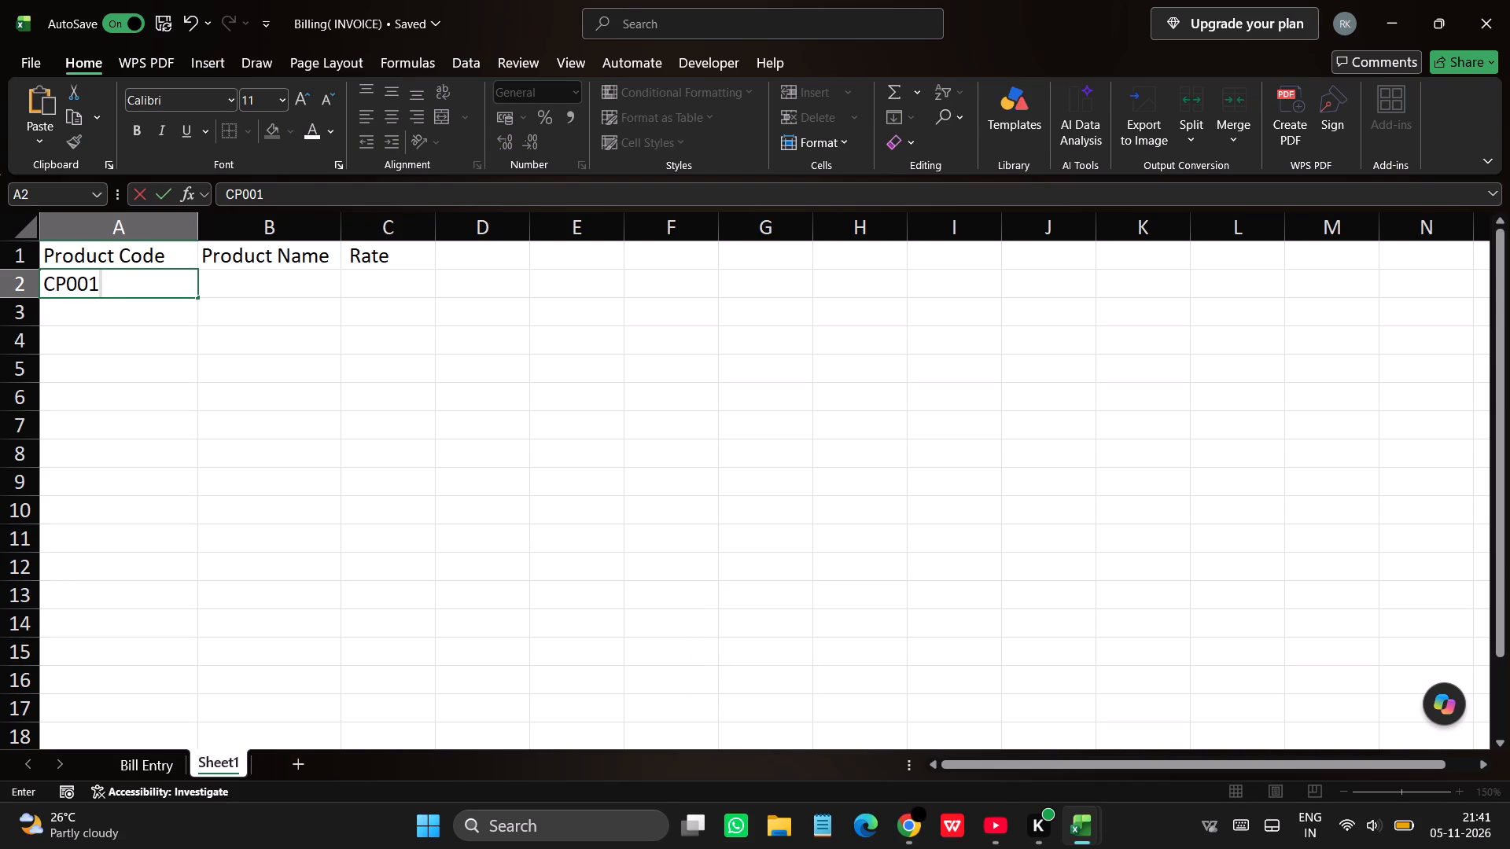
# Fill the product code series from cell A2 down to CP010 in cell A11.
pyautogui.moveTo(199, 301); pyautogui.dragTo(197, 347)
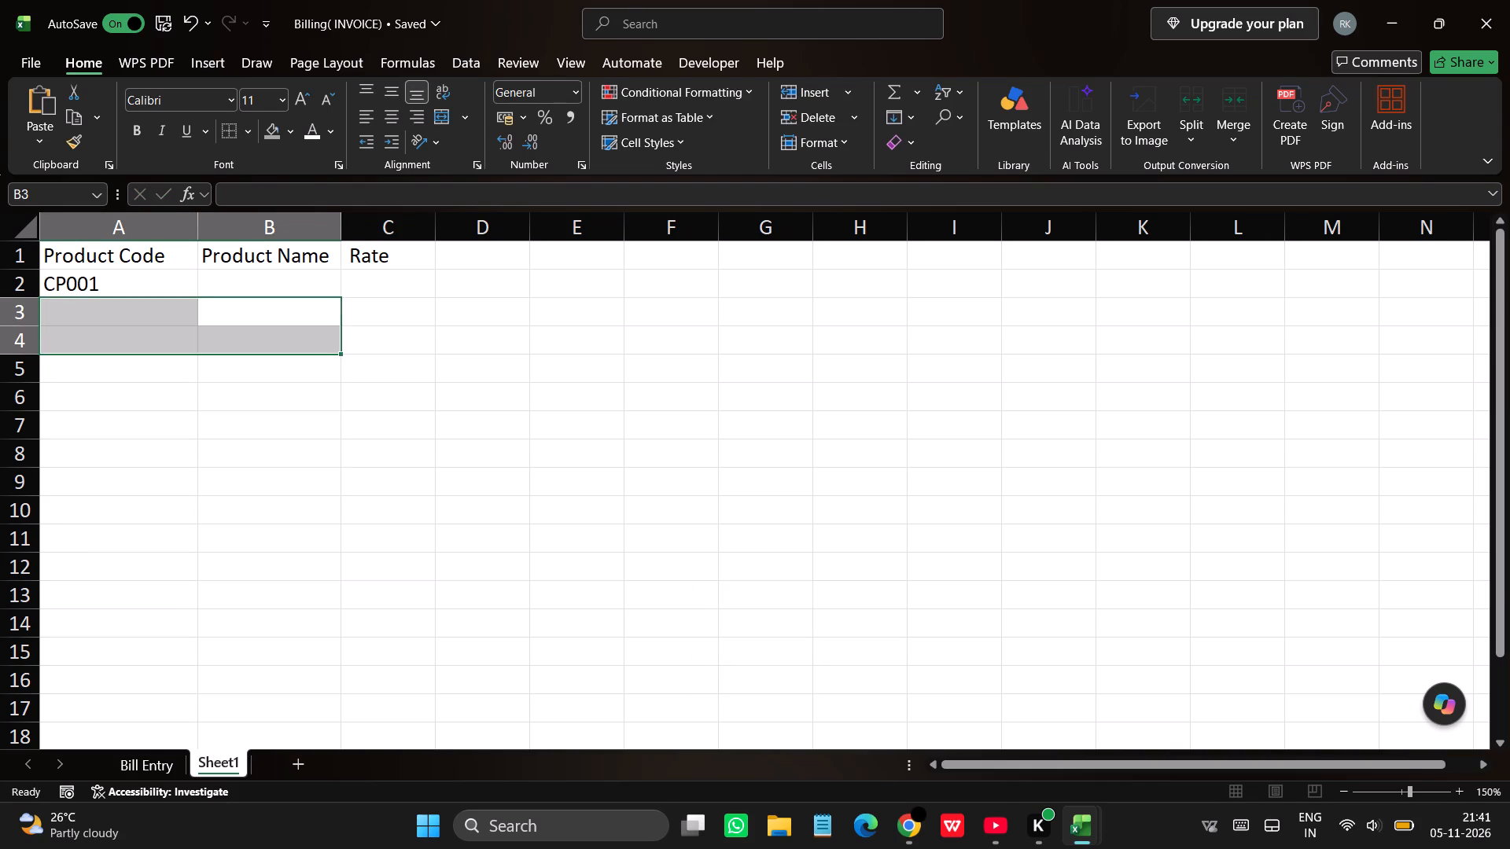
pyautogui.moveTo(149, 289); pyautogui.dragTo(179, 287)
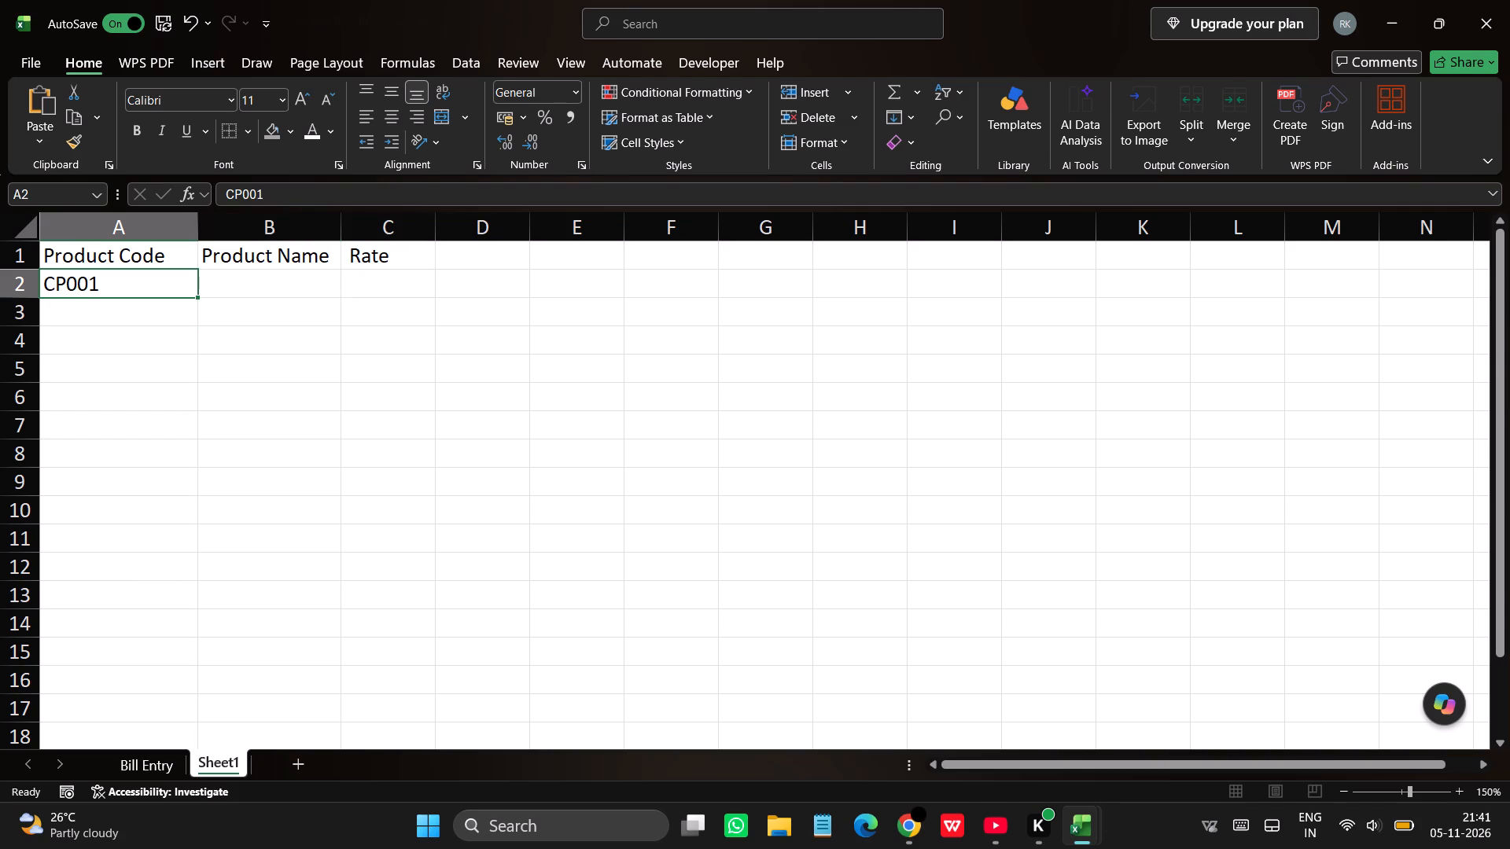
pyautogui.moveTo(193, 296); pyautogui.dragTo(192, 442)
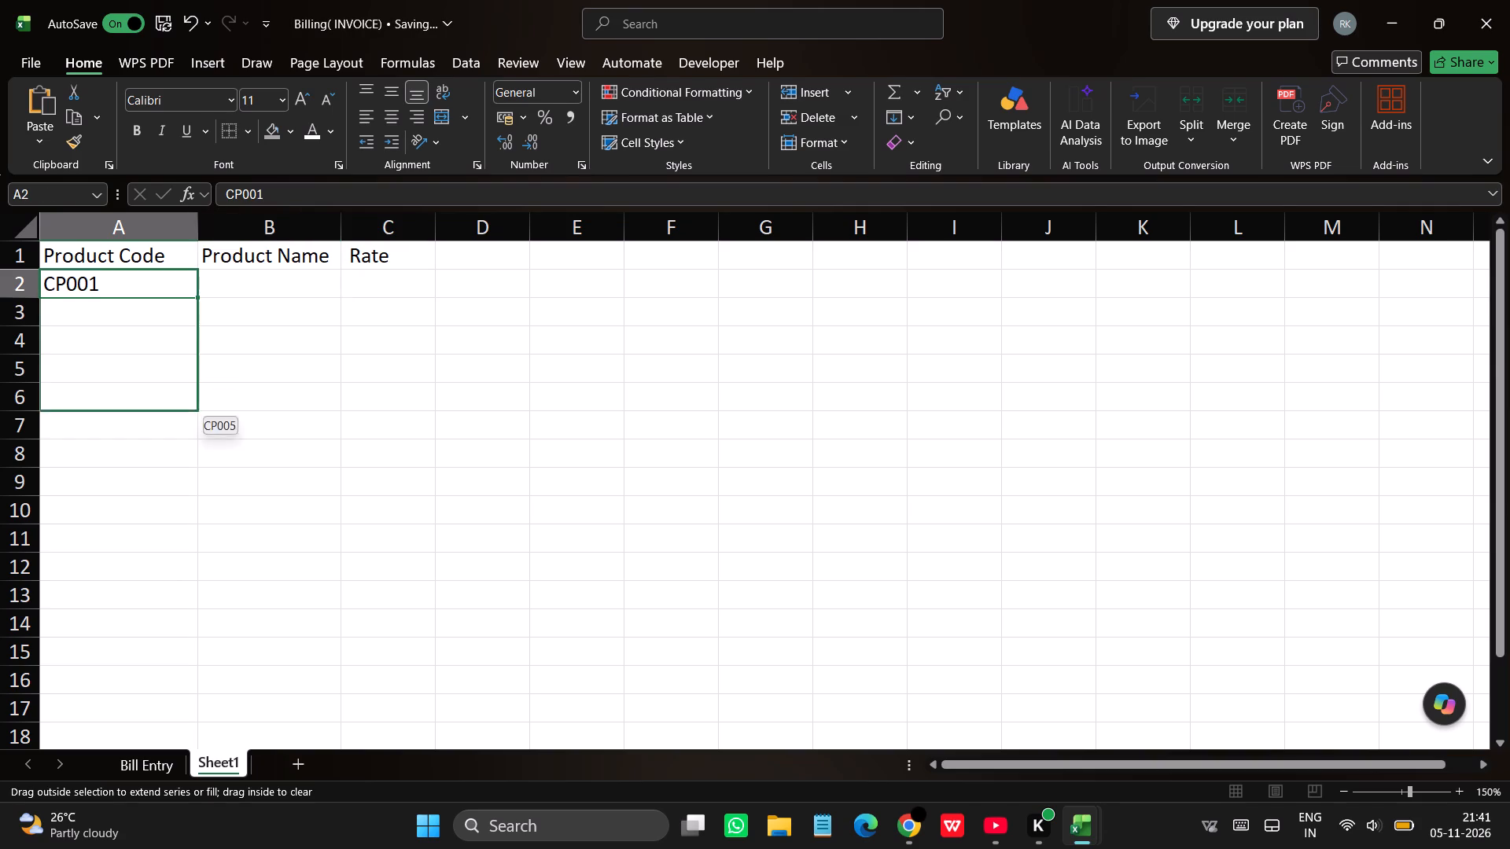
pyautogui.moveTo(192, 442); pyautogui.dragTo(187, 521)
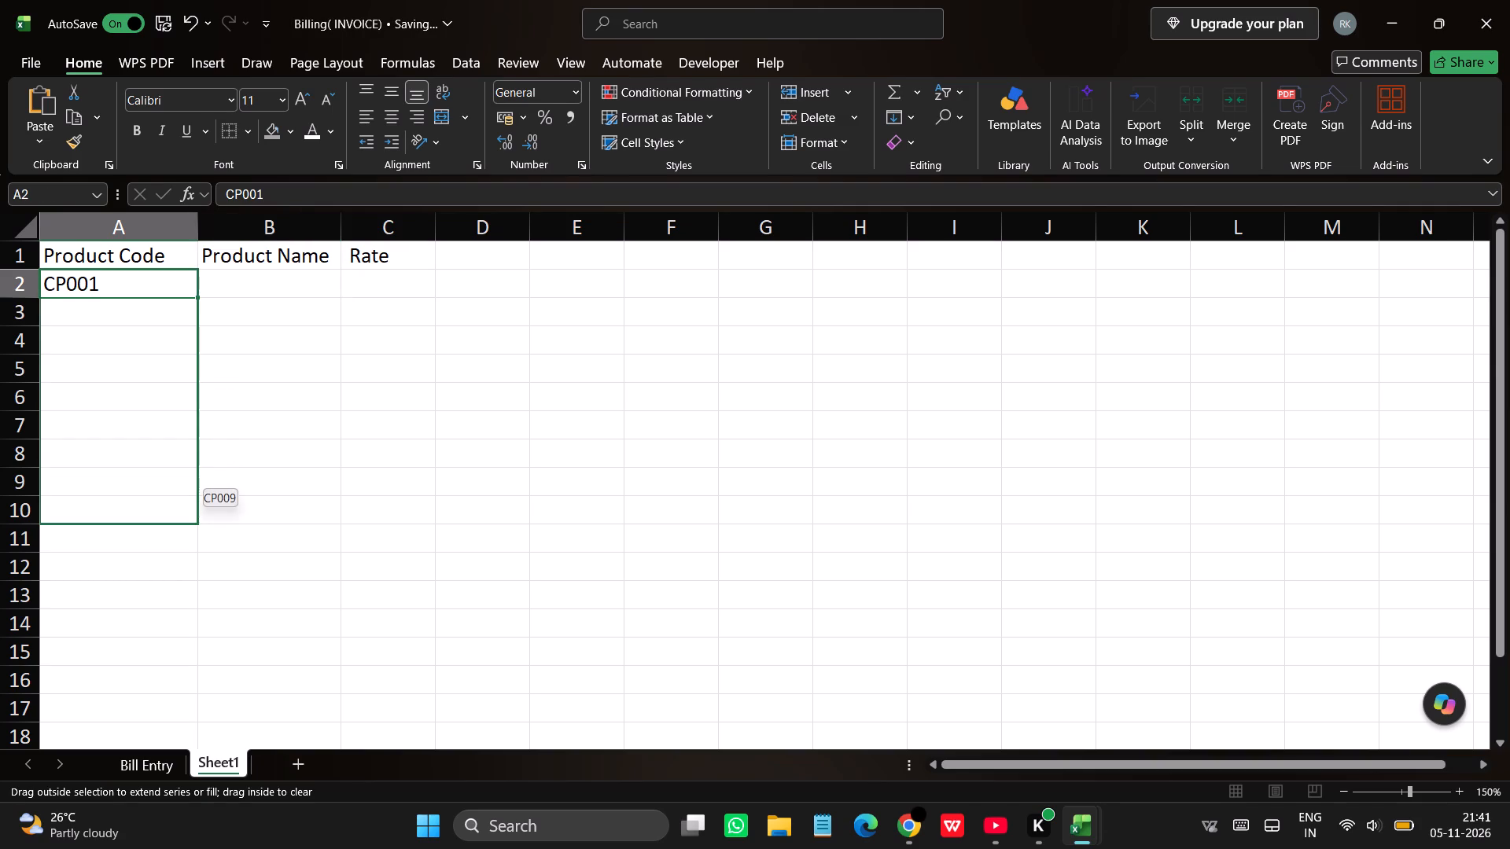
pyautogui.moveTo(187, 521); pyautogui.dragTo(190, 540)
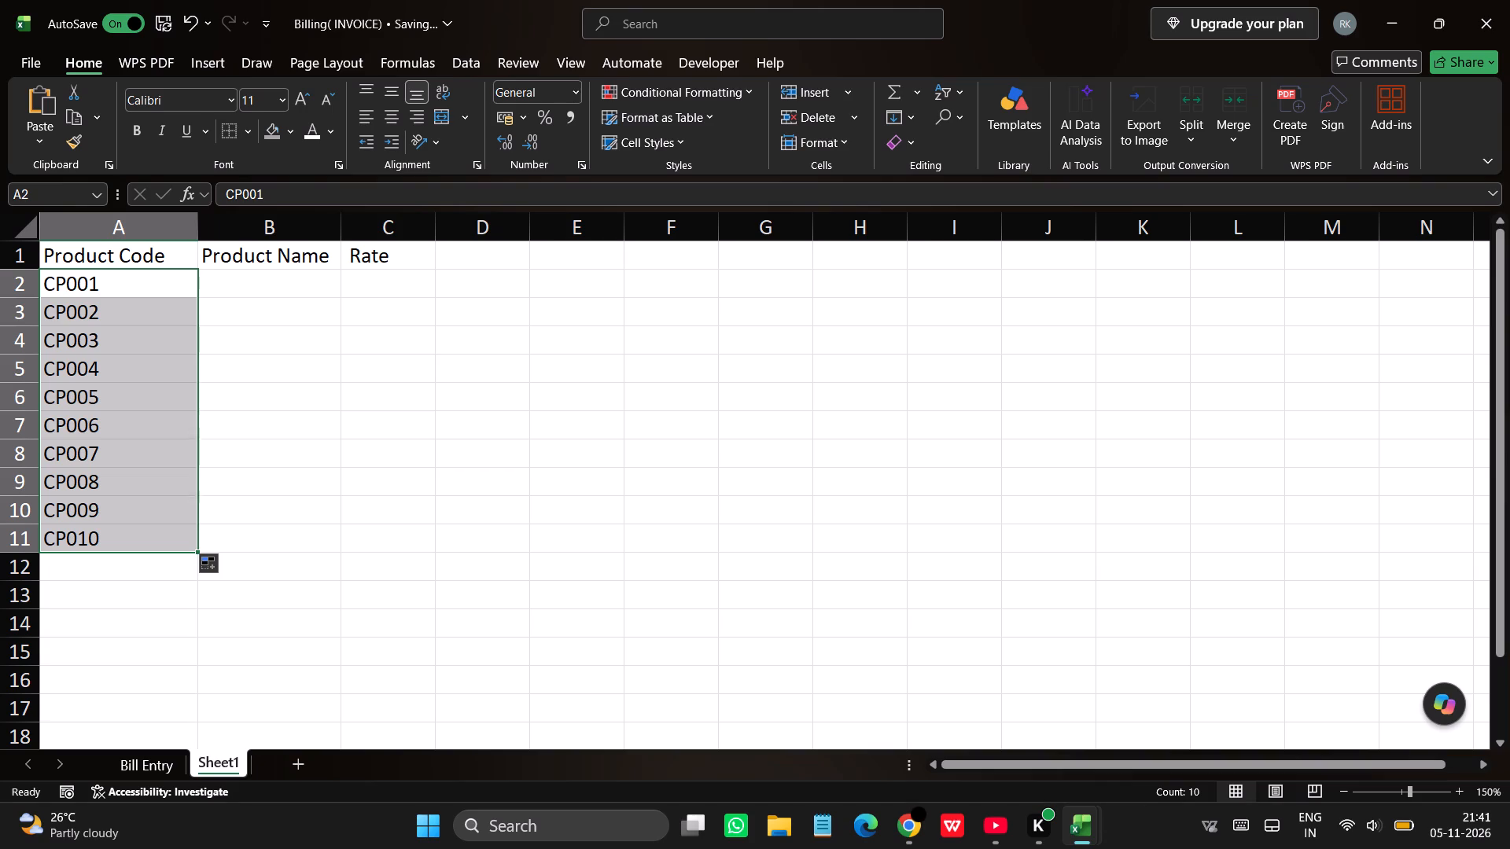
# Enter the product name Wireless Keyword for CP001 in cell B2.
pyautogui.click(302, 291)
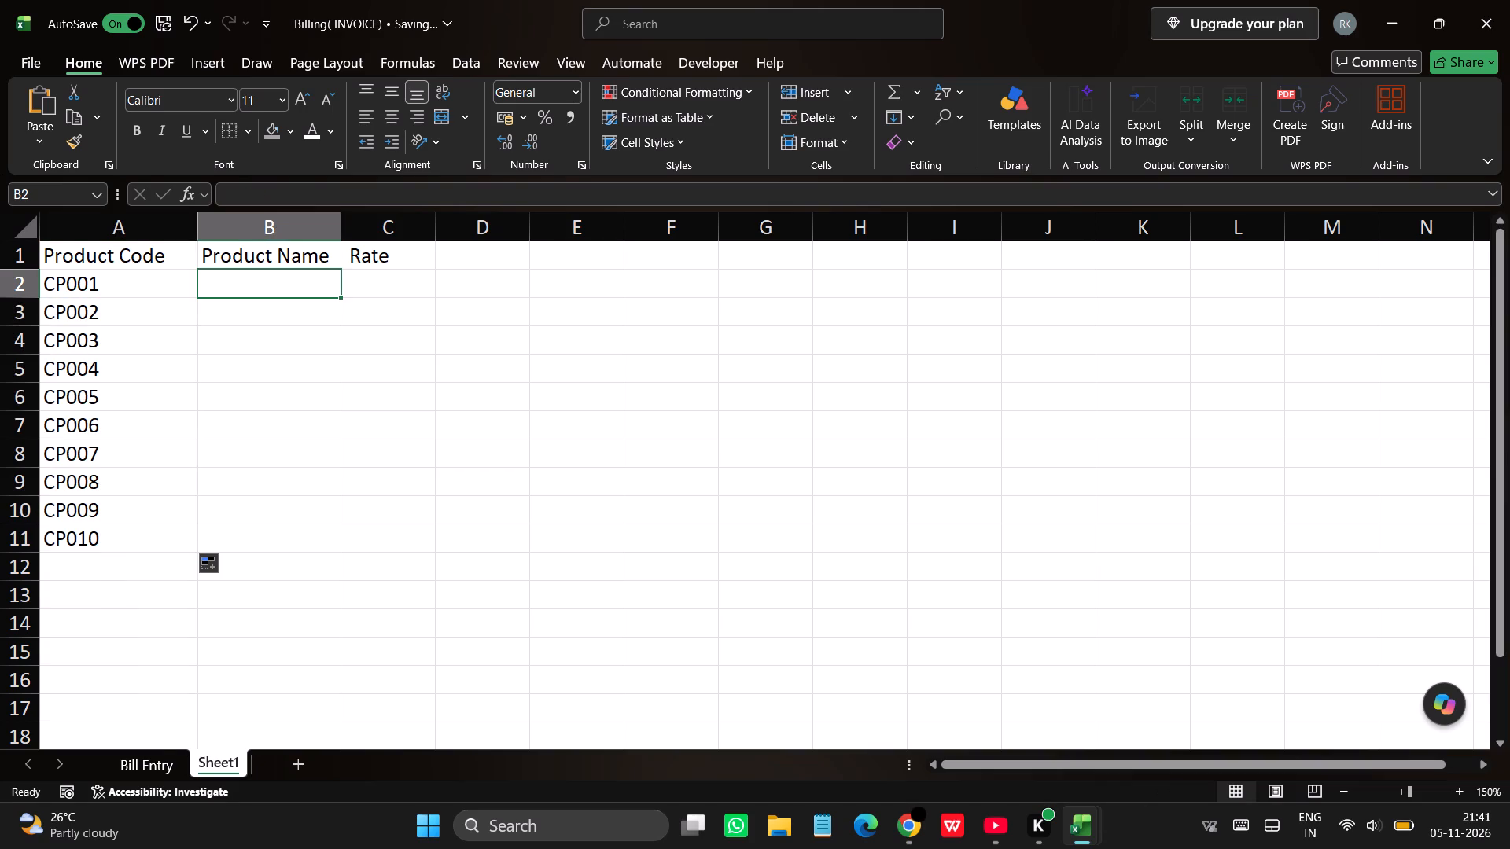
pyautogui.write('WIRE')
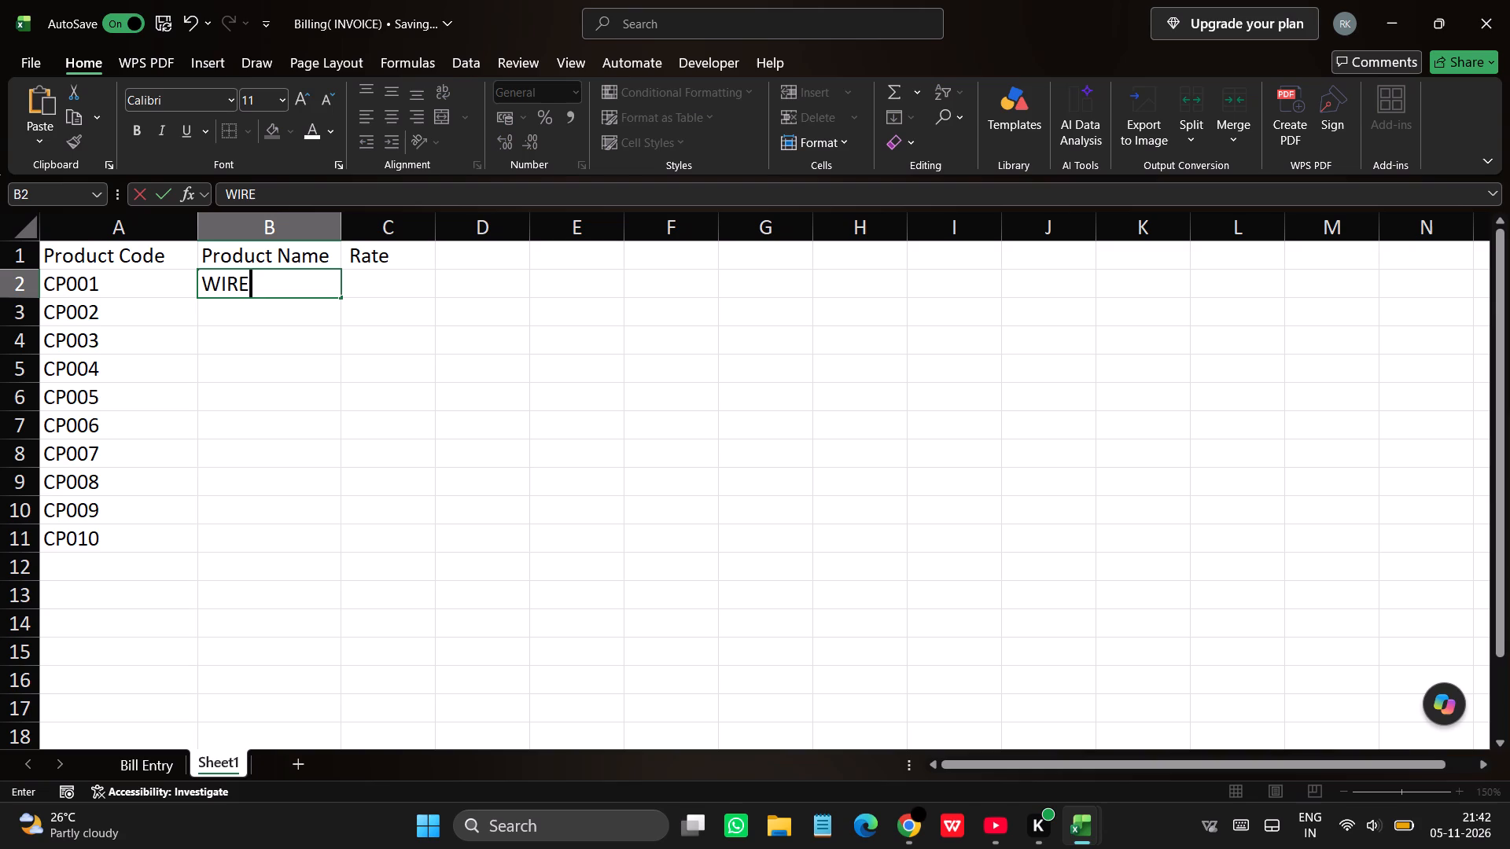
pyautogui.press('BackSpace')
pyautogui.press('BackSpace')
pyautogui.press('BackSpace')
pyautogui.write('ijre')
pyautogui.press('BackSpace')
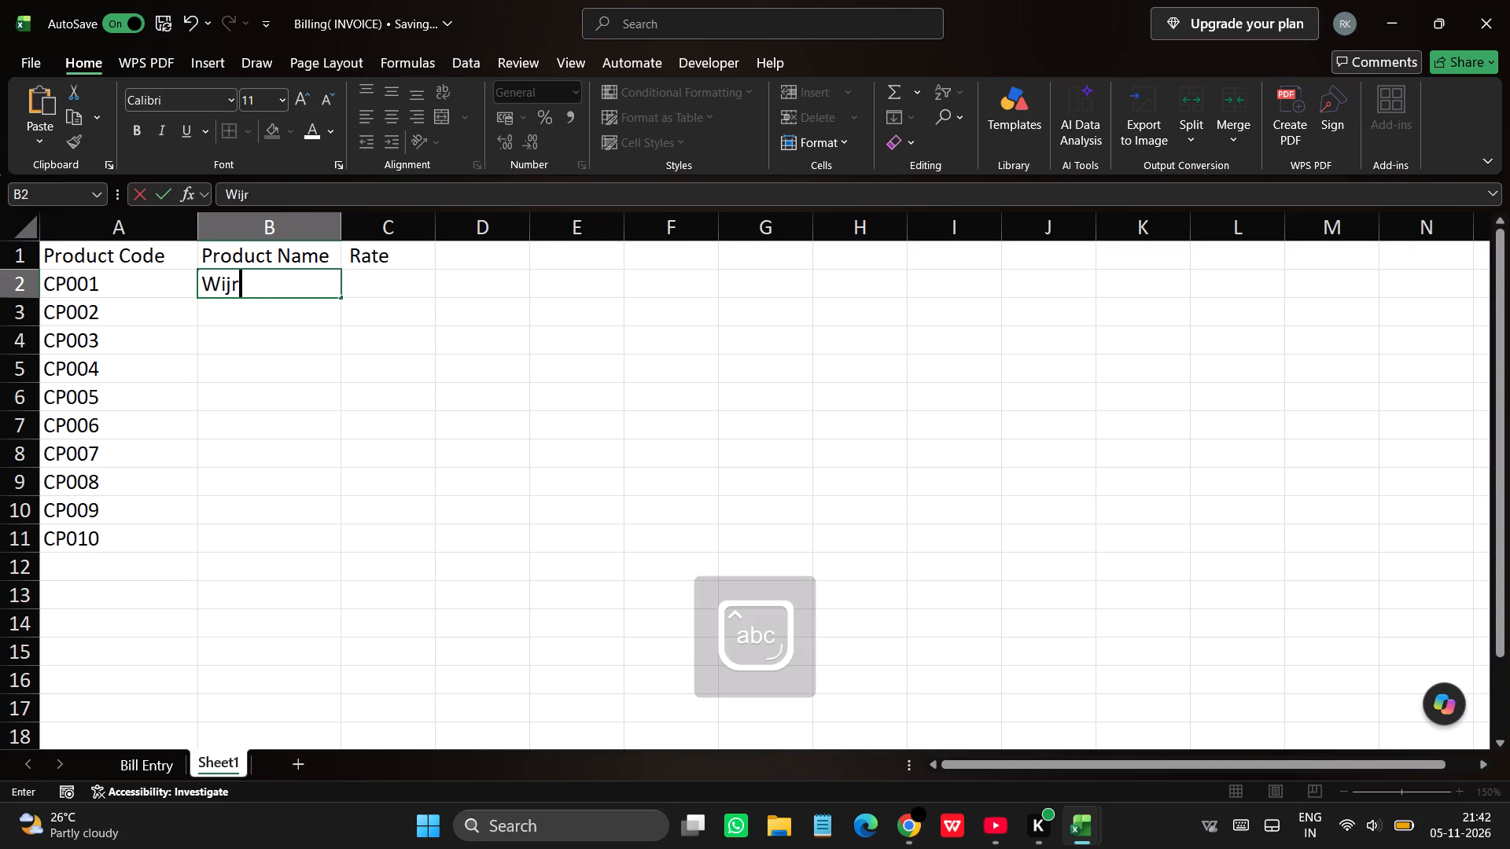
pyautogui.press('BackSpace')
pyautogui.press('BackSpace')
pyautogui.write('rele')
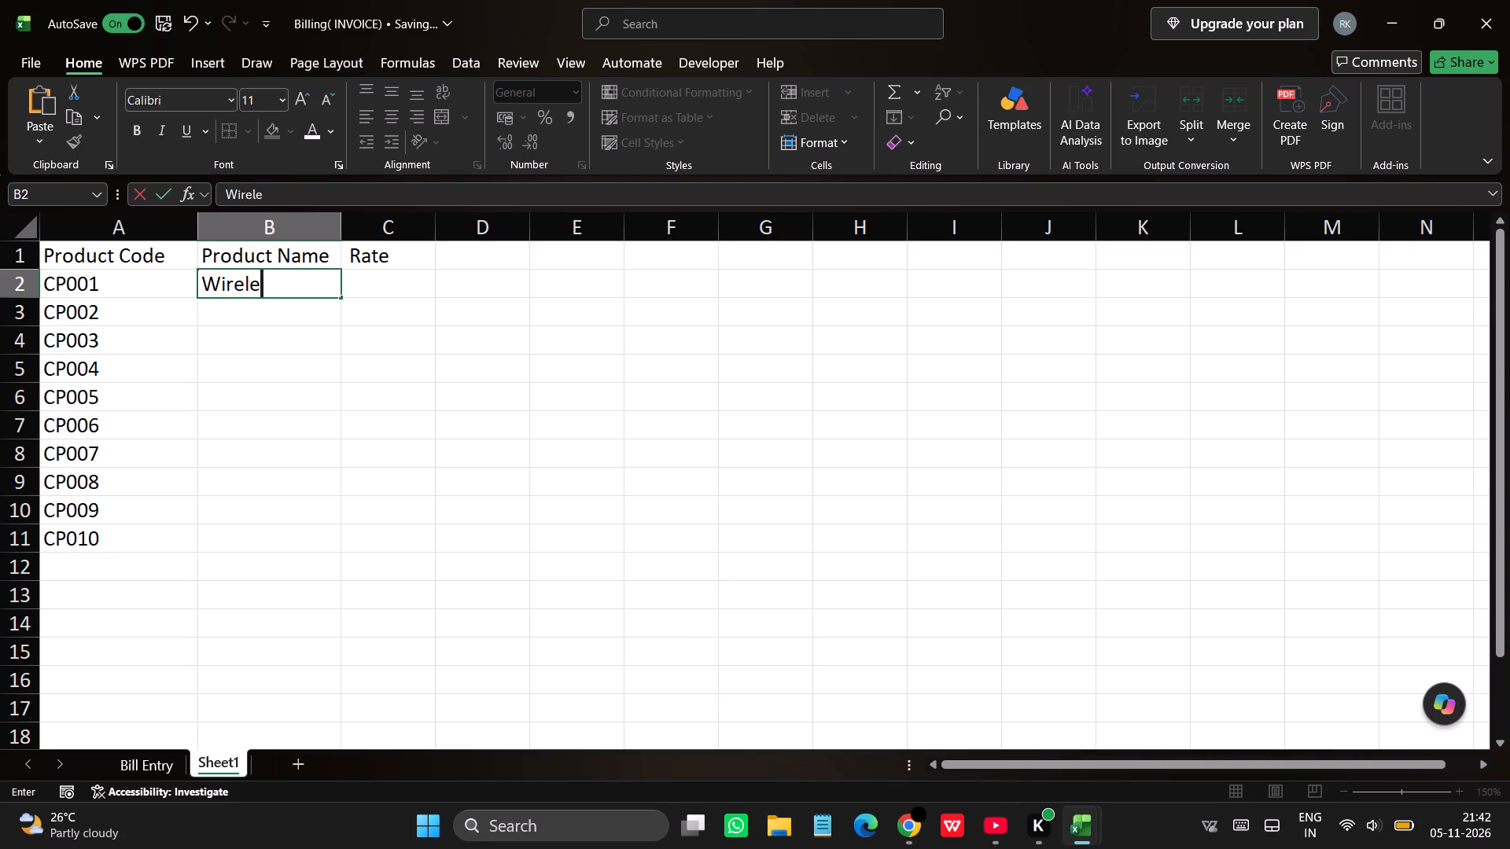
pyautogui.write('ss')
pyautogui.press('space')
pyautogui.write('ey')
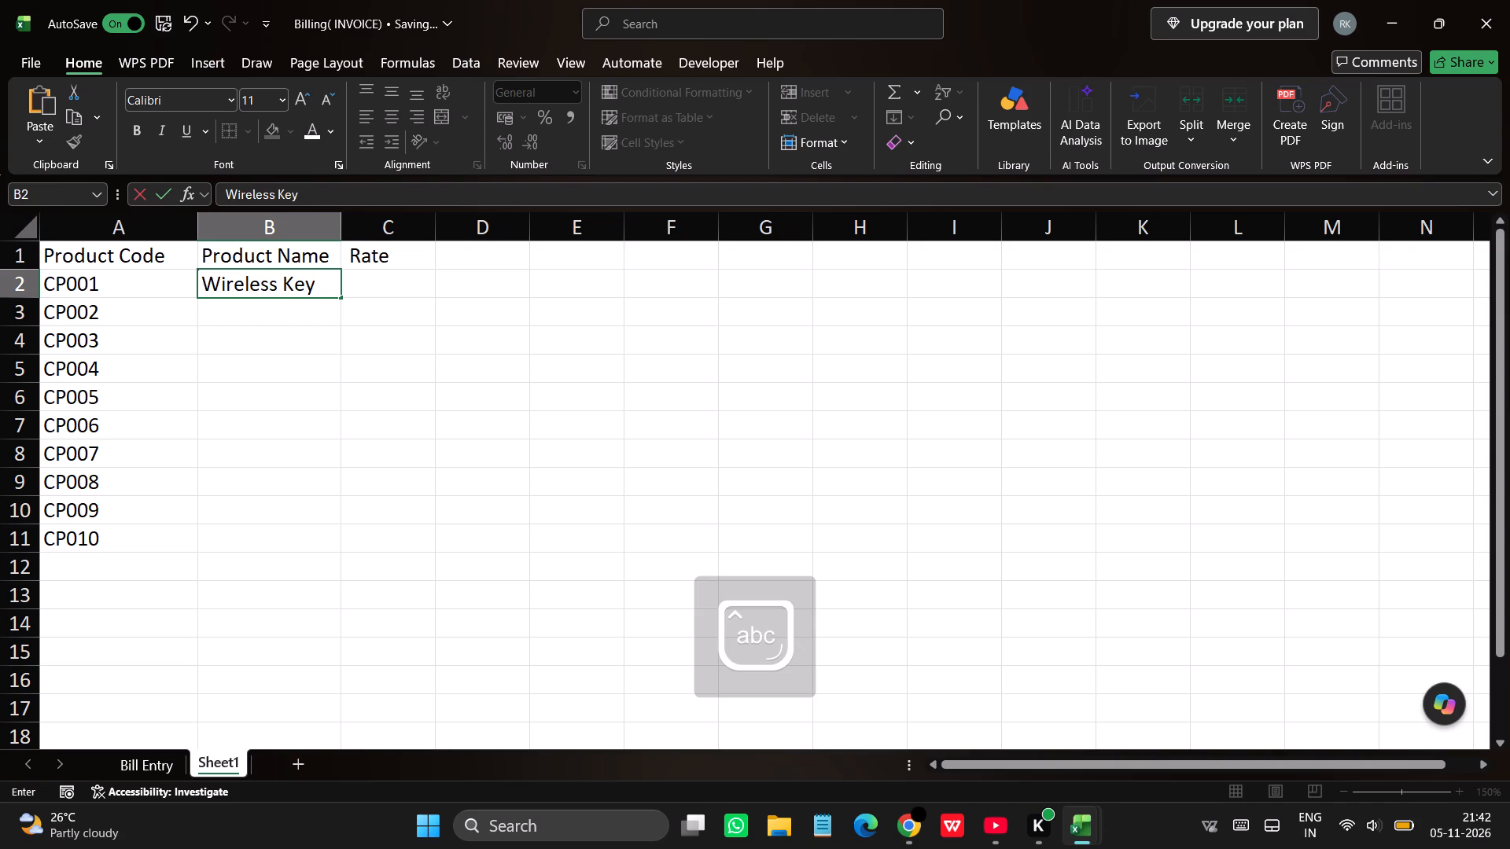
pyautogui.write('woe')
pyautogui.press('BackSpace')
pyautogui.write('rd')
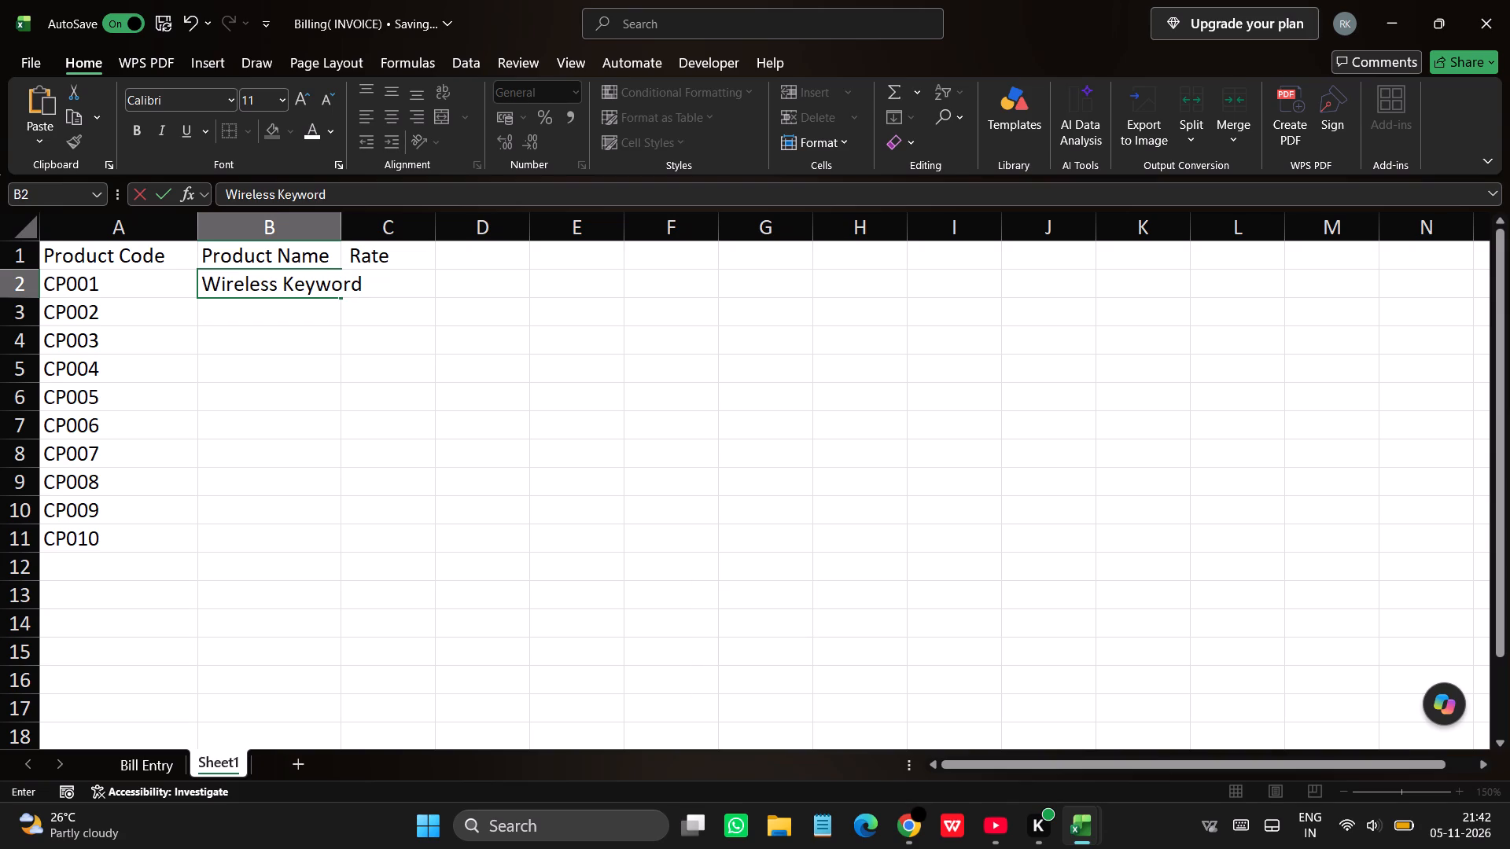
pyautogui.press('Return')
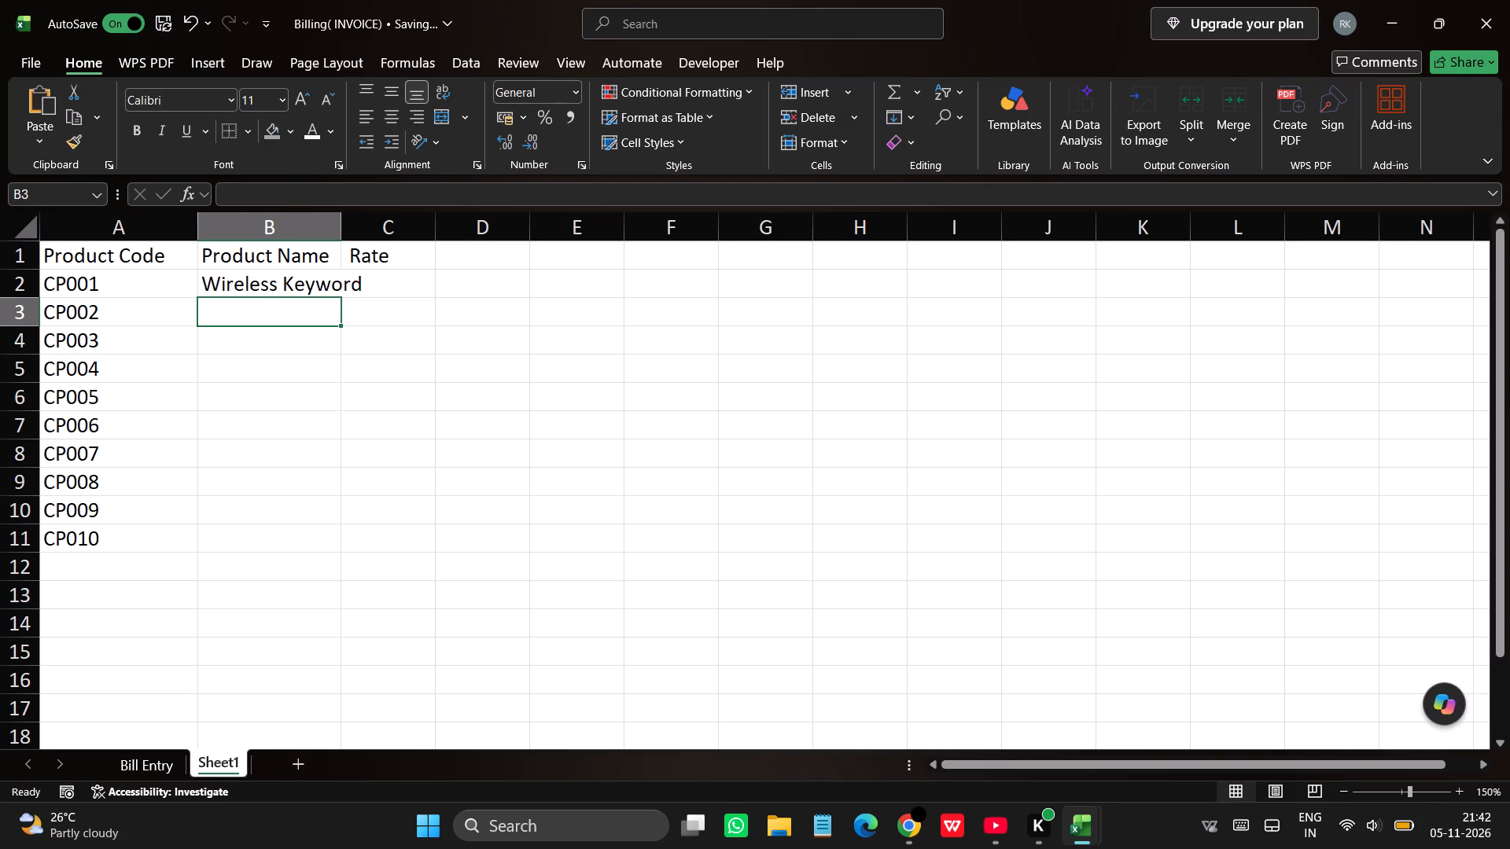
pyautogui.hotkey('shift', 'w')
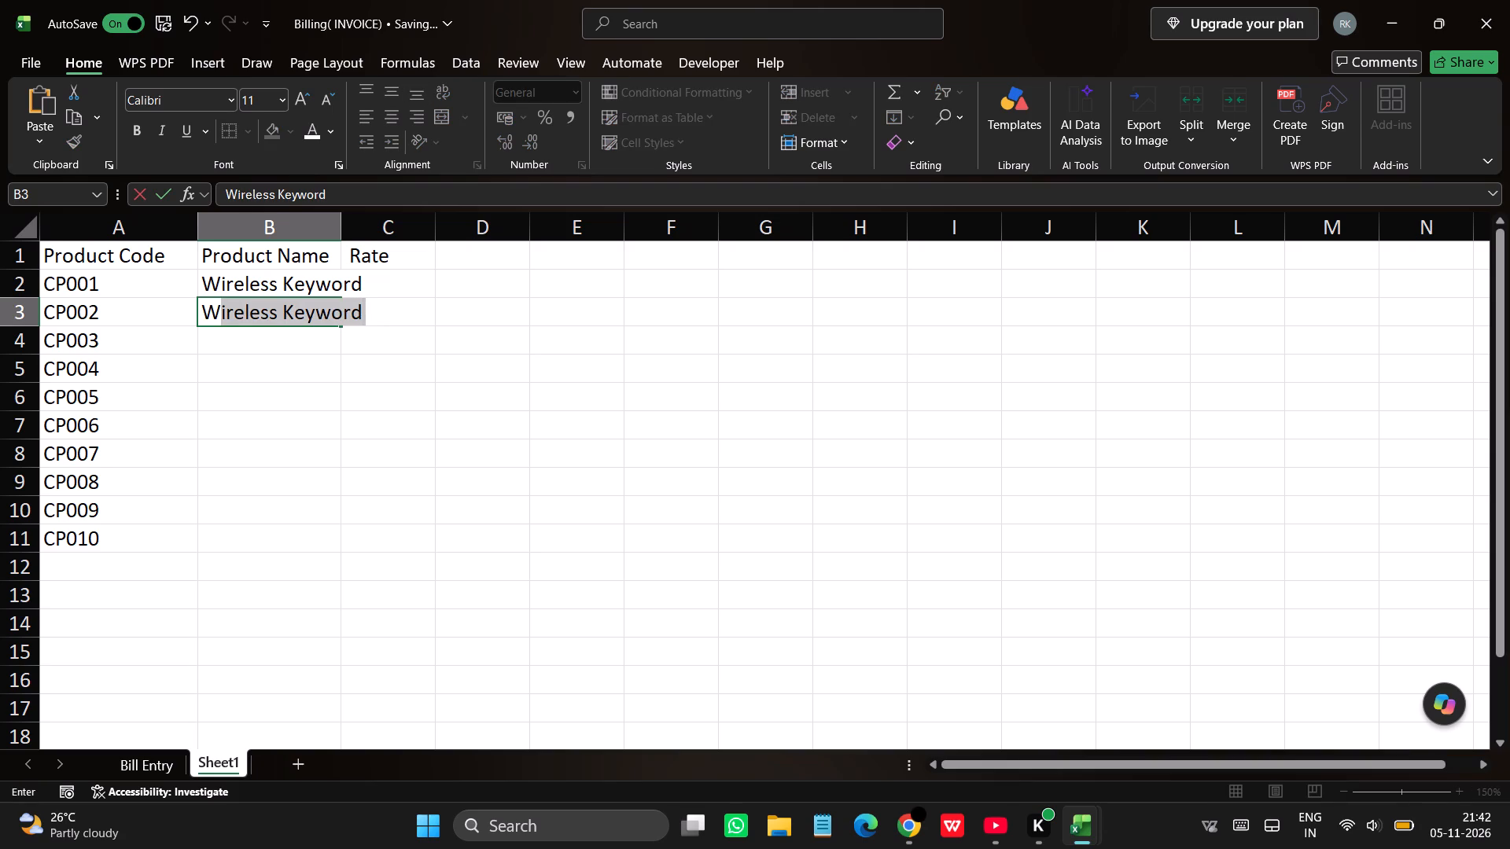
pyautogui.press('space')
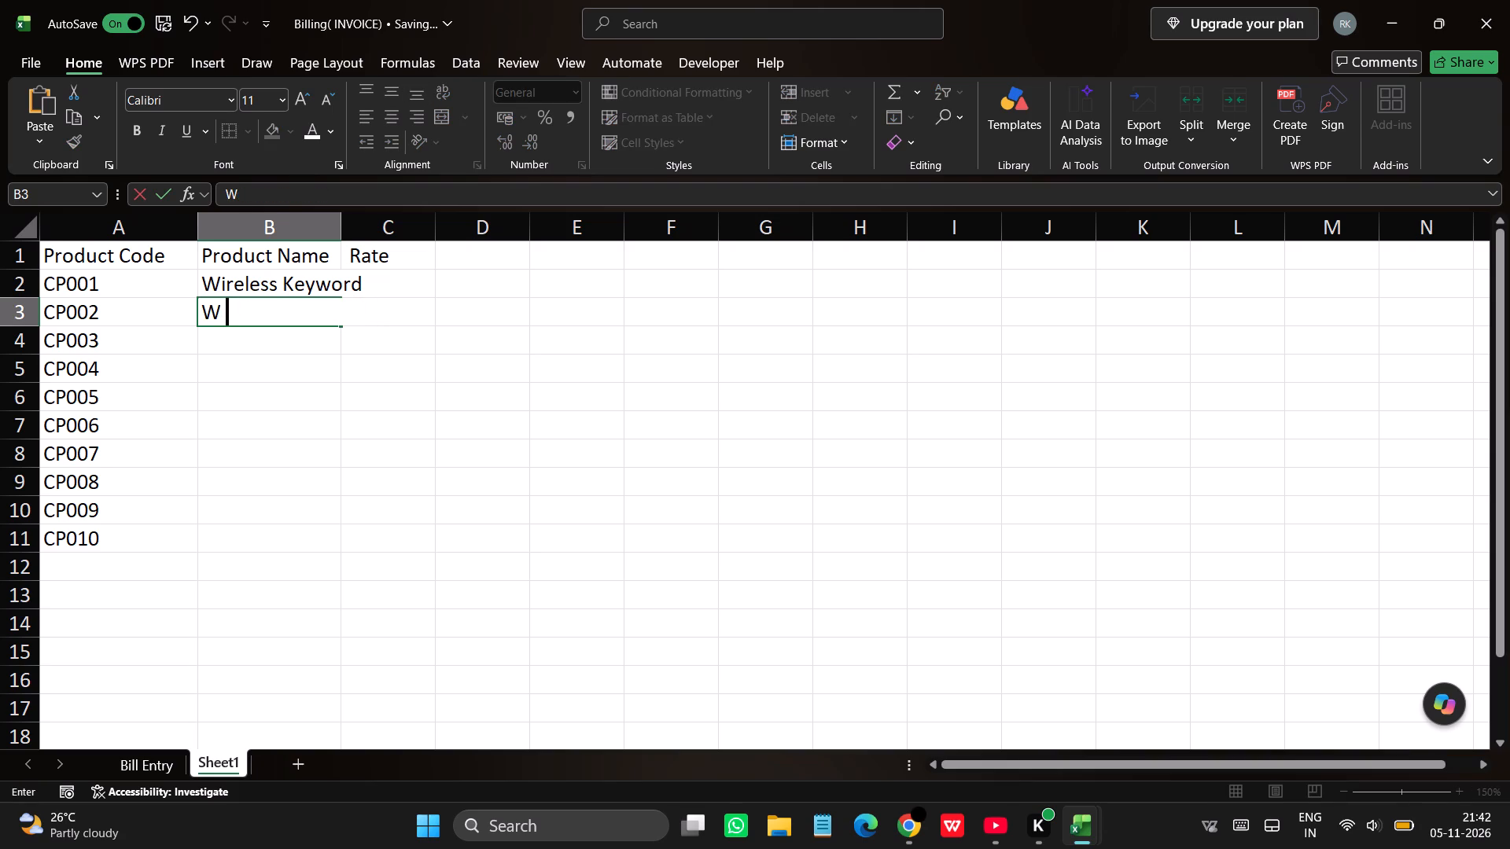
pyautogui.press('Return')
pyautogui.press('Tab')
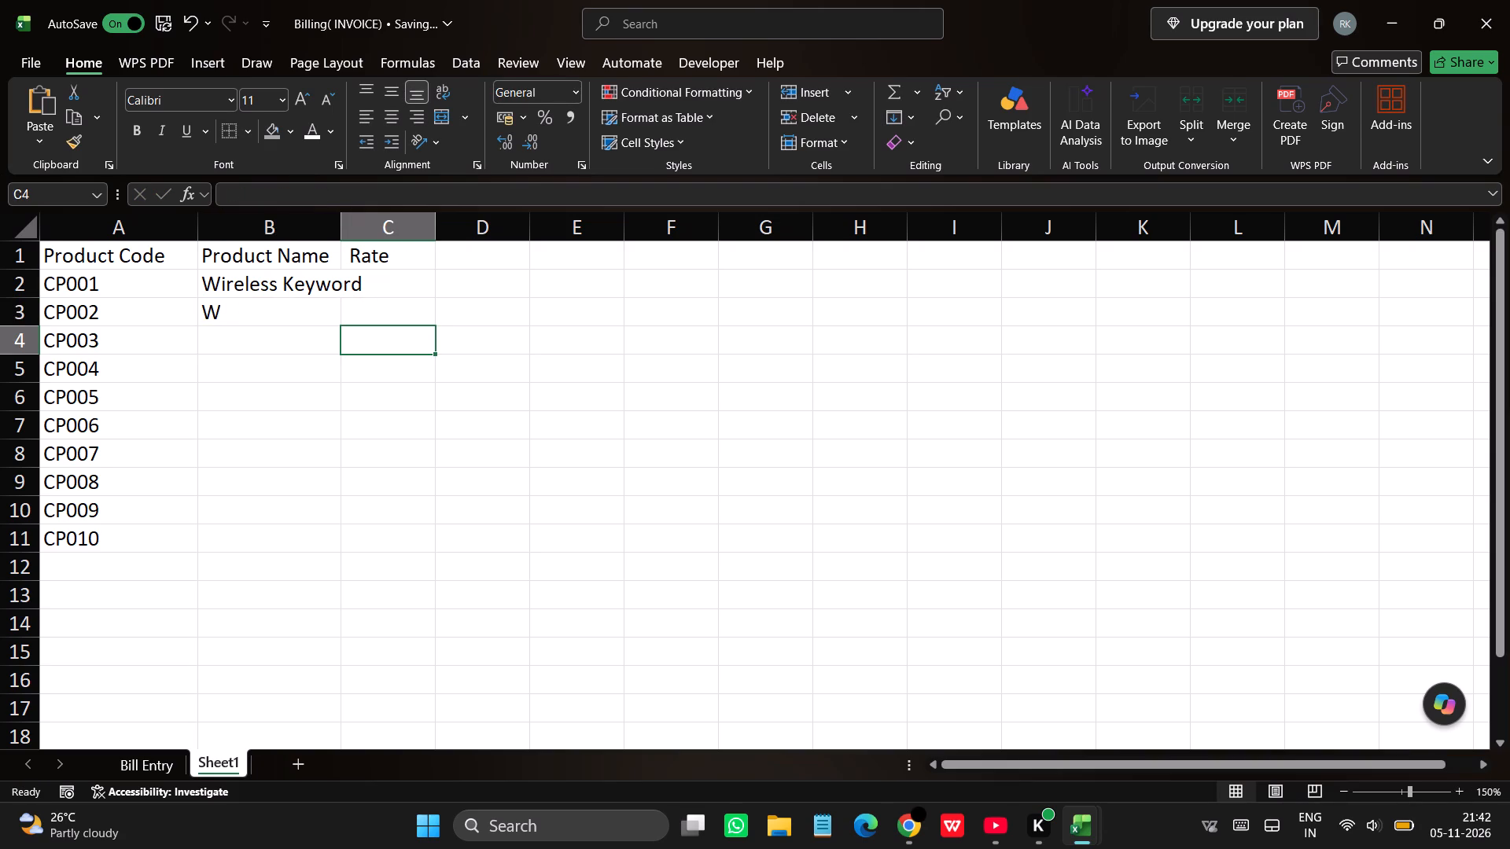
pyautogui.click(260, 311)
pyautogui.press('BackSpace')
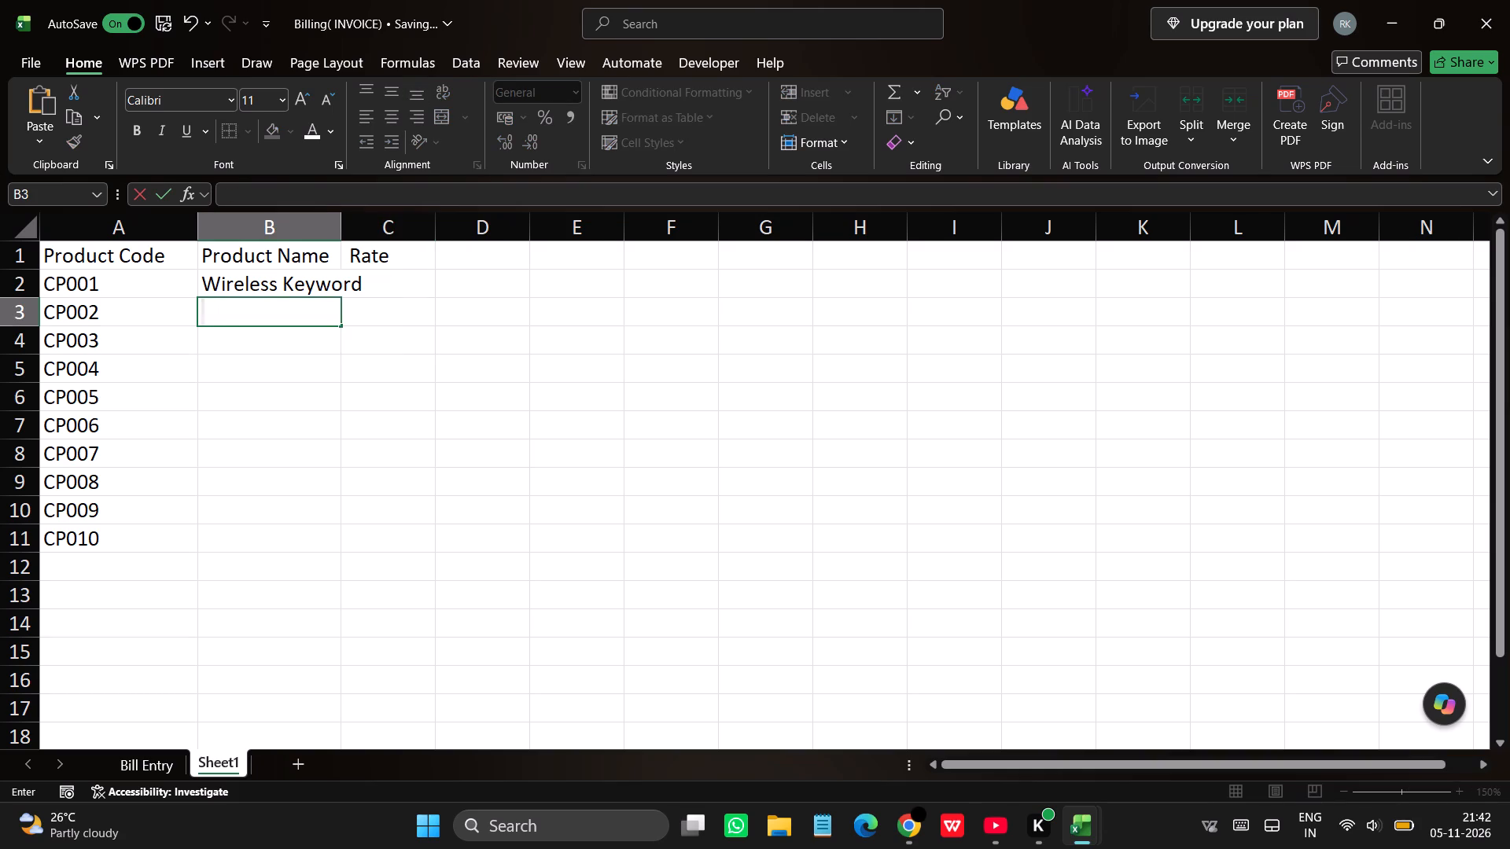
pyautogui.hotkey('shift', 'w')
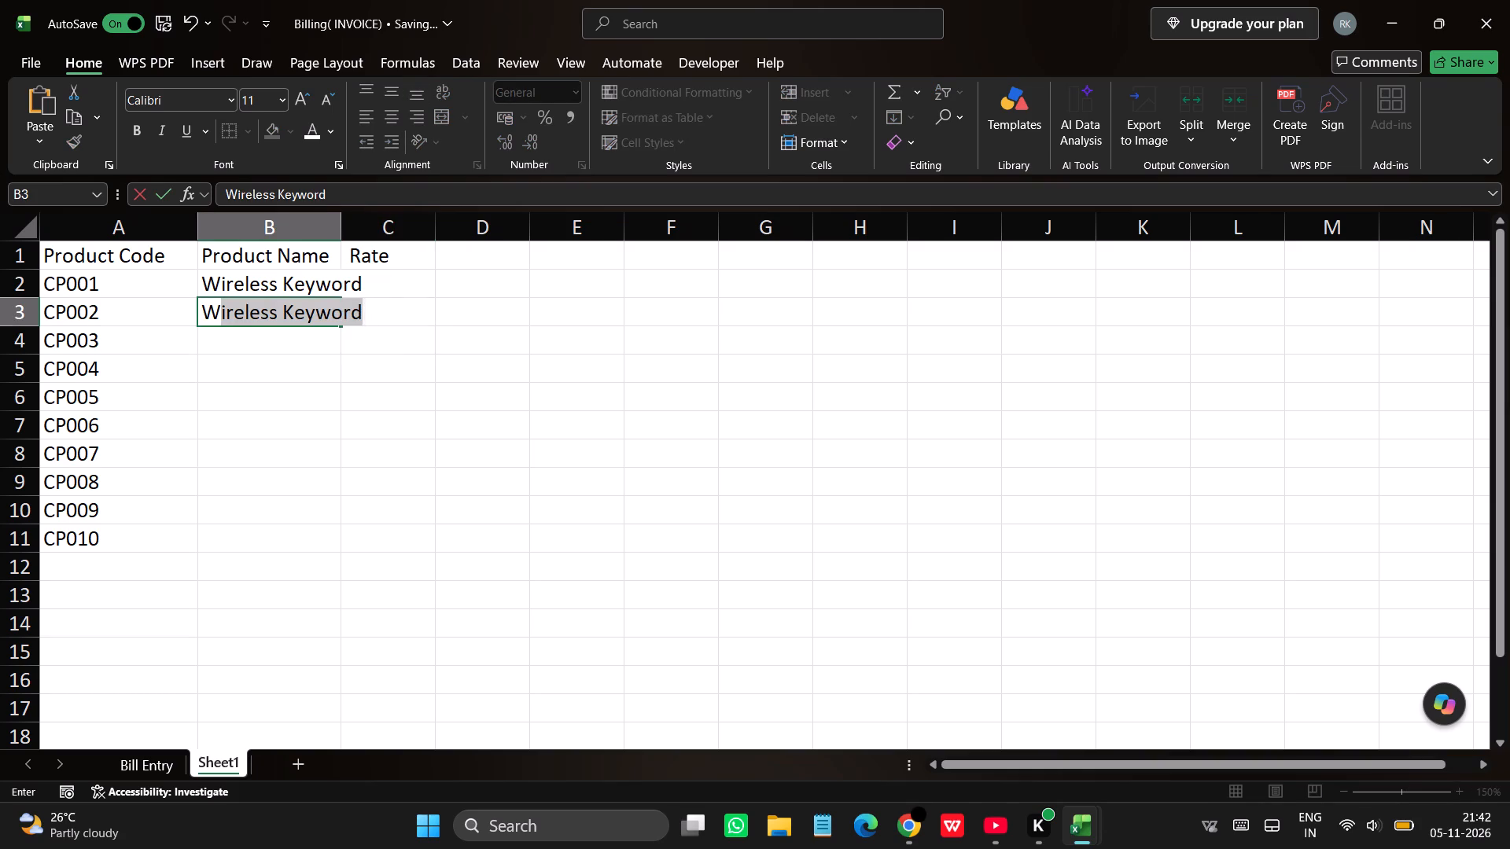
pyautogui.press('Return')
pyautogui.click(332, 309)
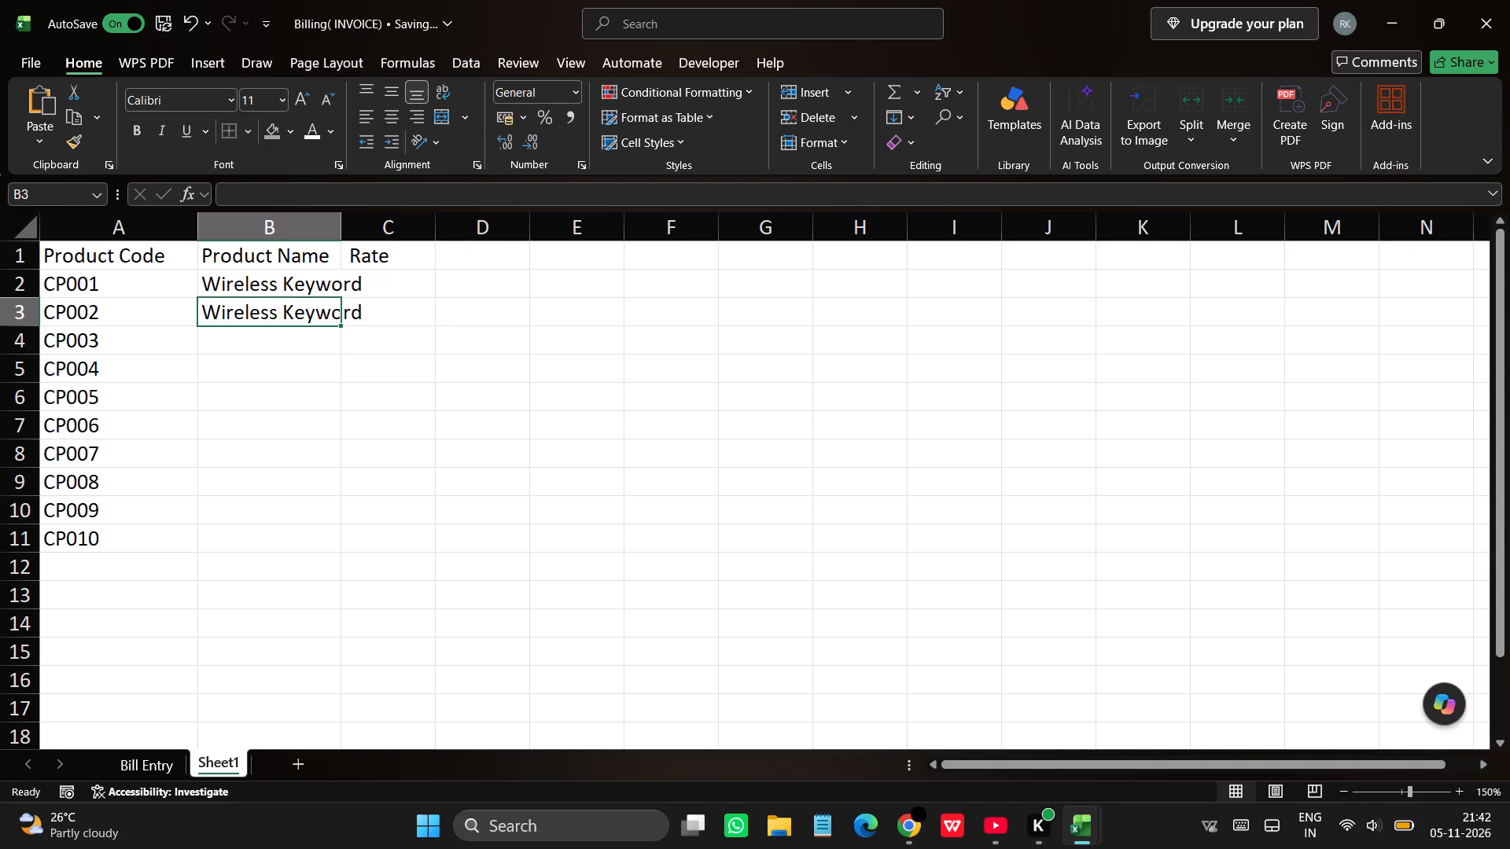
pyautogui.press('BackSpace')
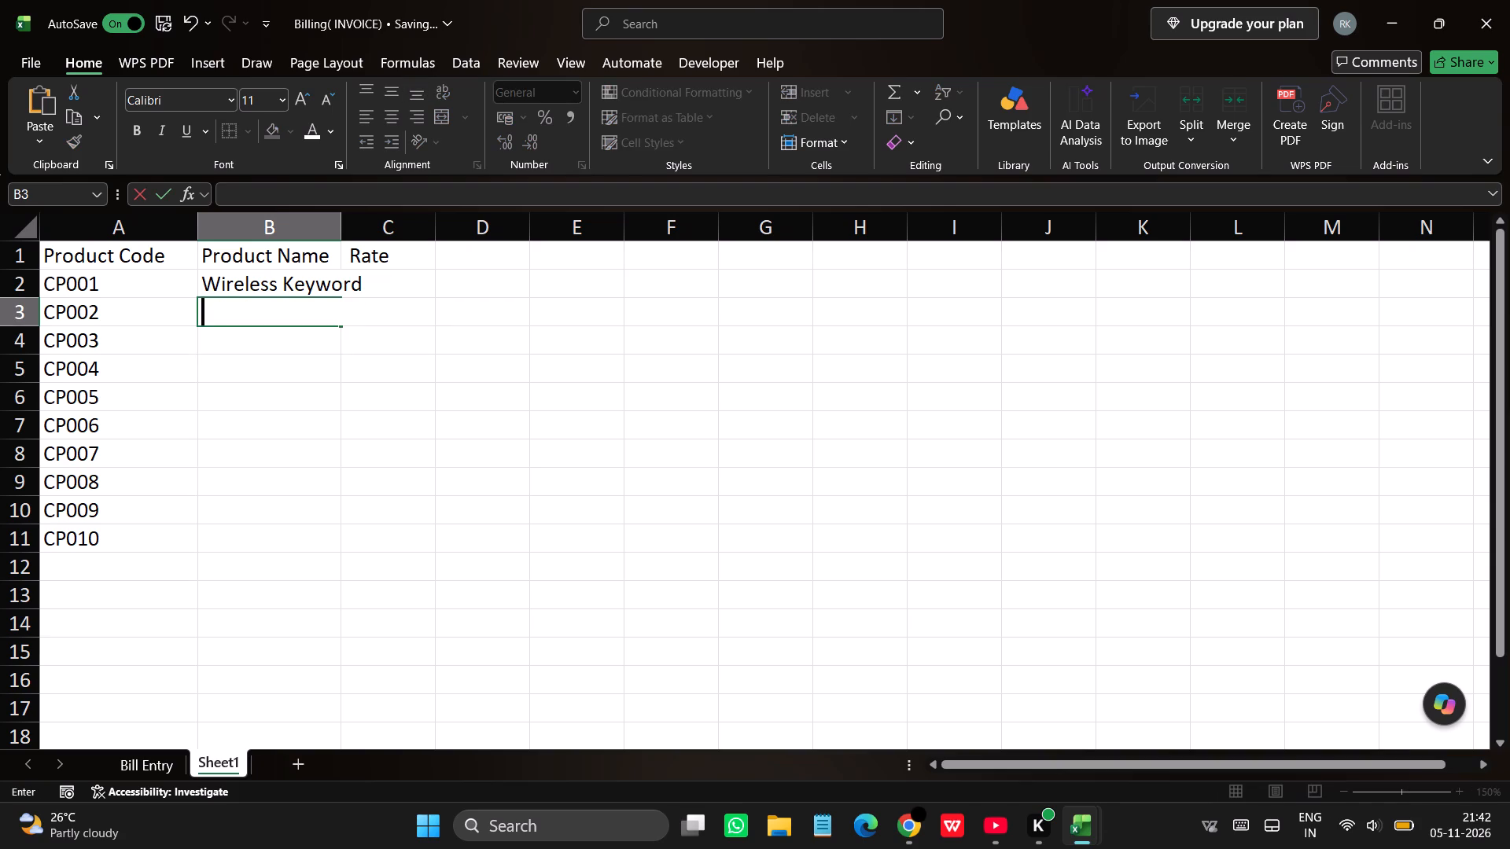
# Enter the product name Wireless Mouse for CP002 in cell B3.
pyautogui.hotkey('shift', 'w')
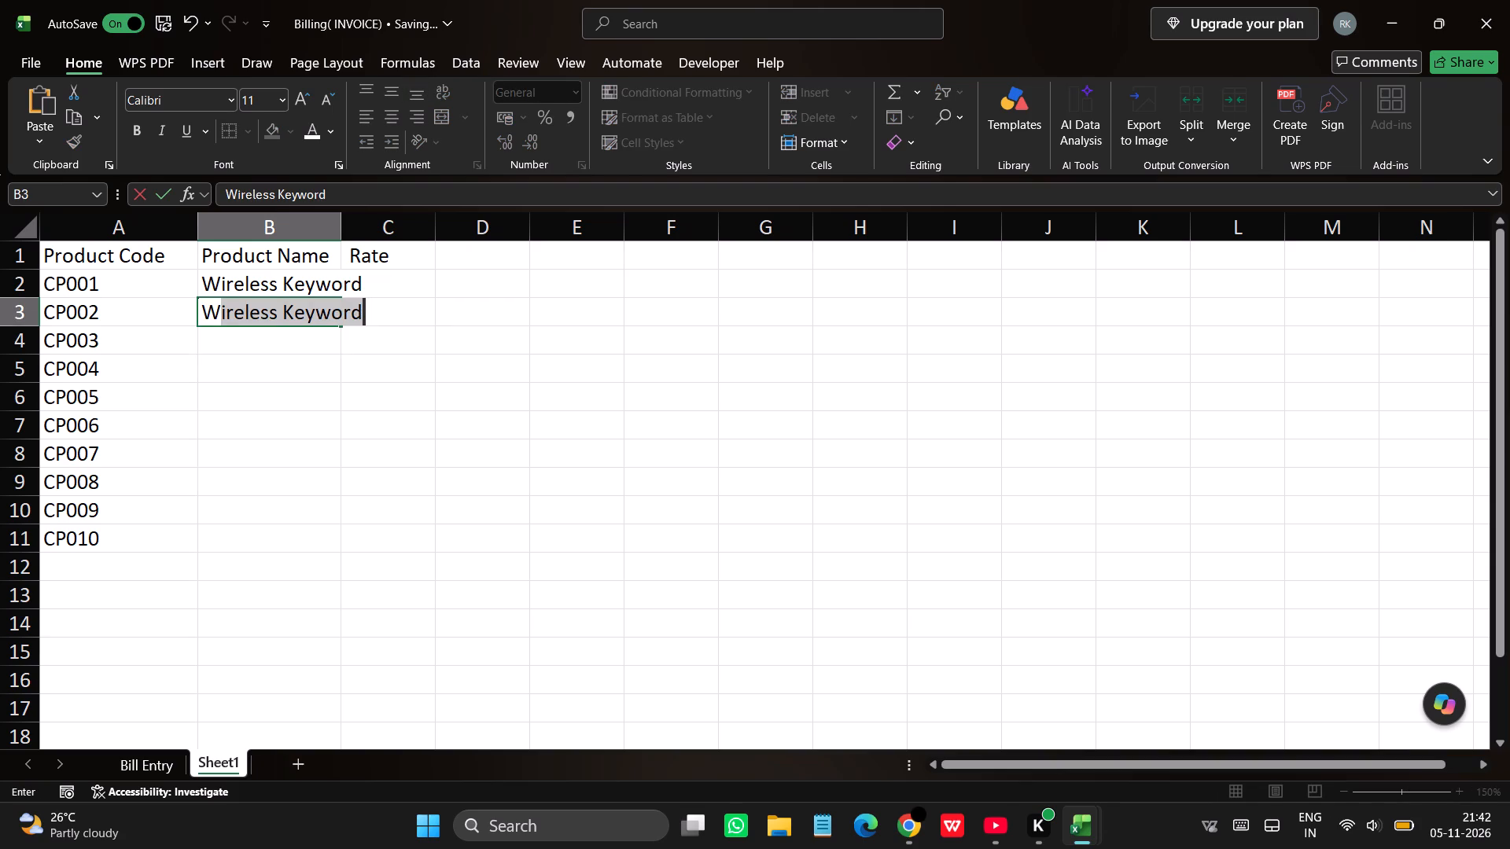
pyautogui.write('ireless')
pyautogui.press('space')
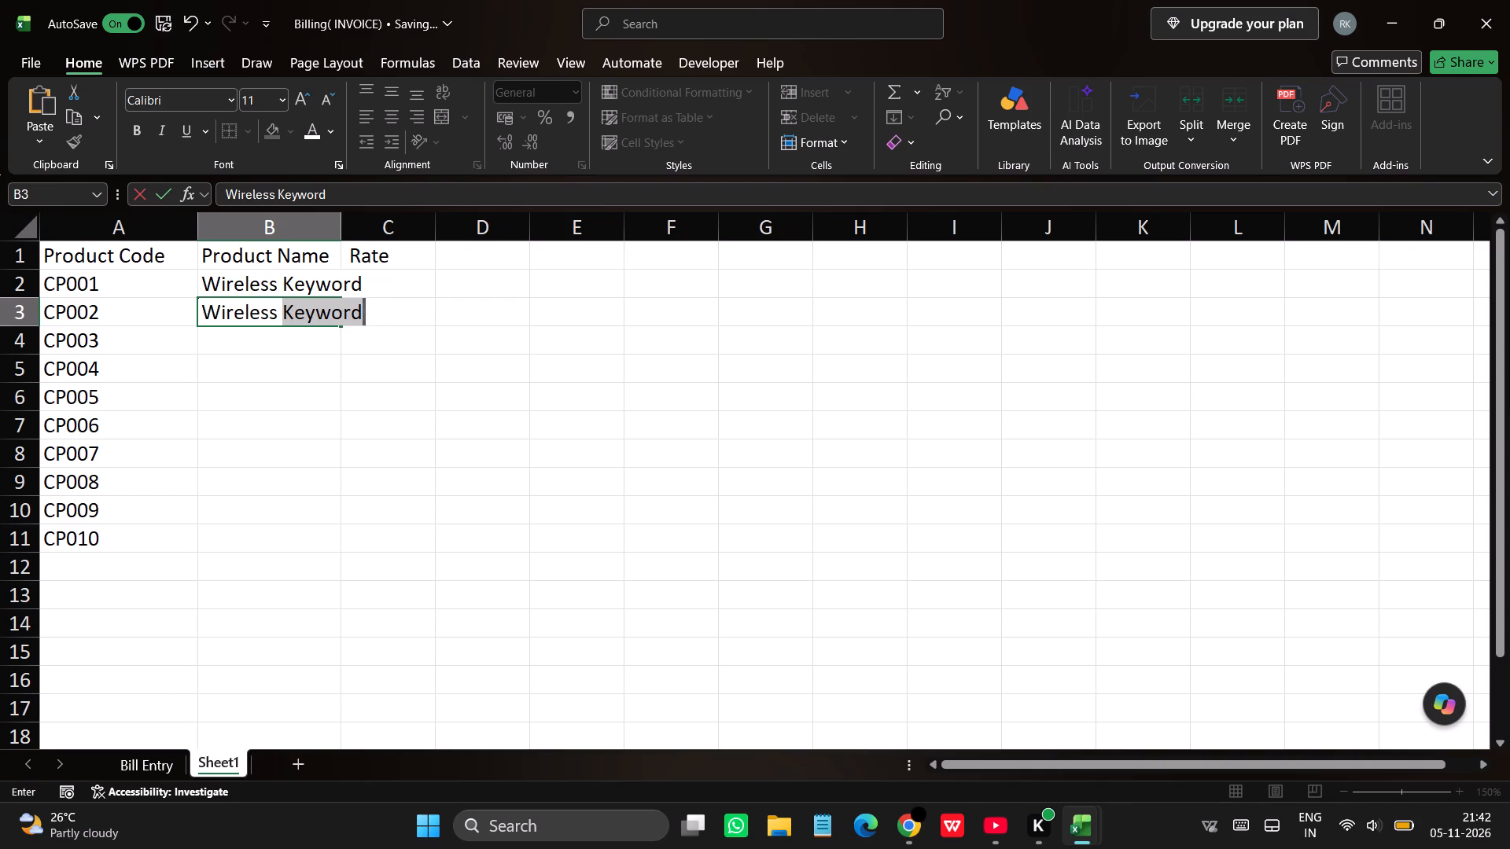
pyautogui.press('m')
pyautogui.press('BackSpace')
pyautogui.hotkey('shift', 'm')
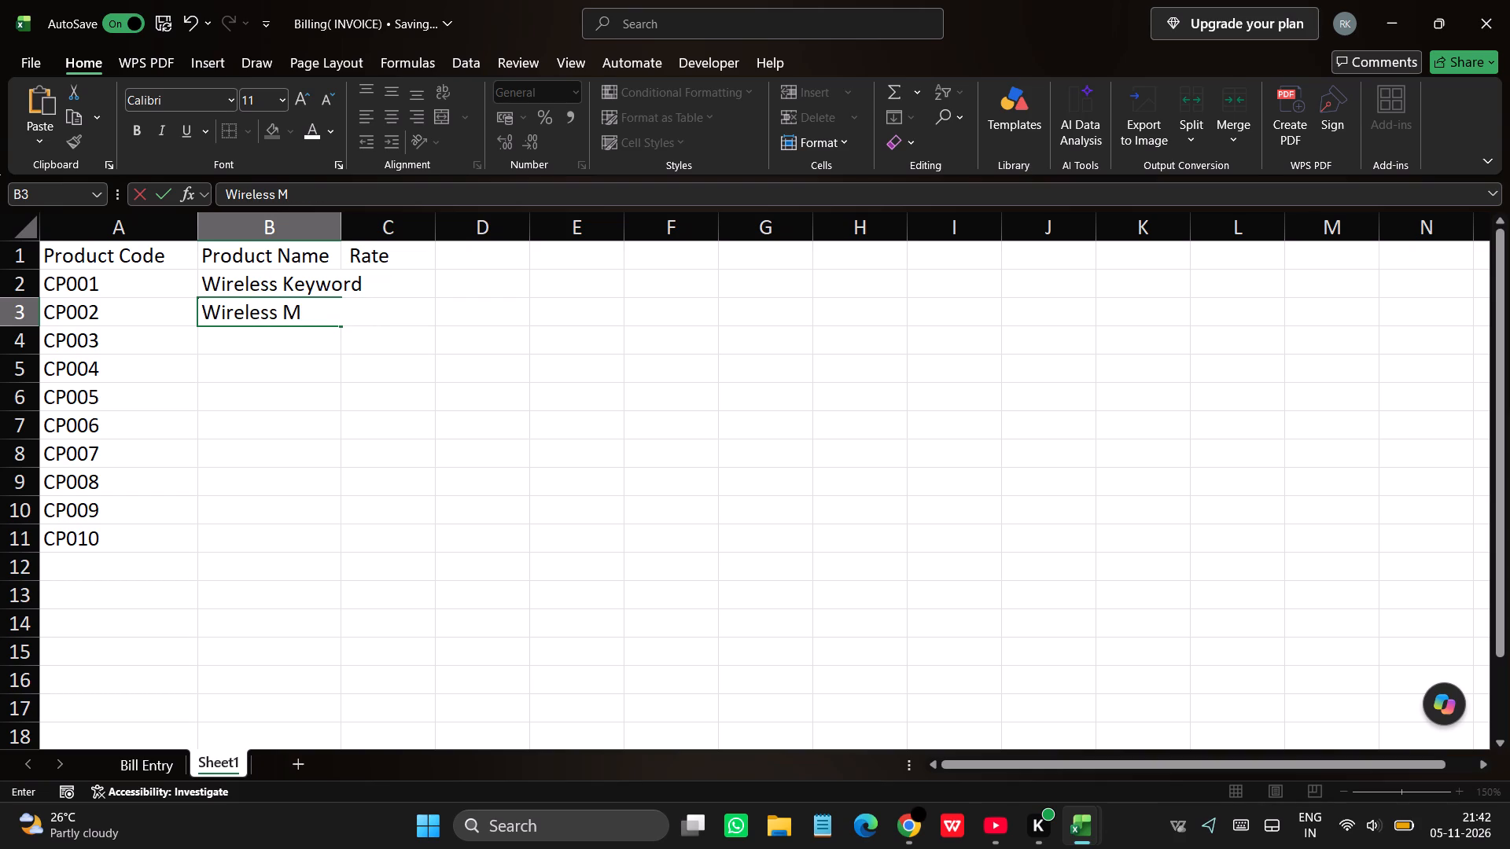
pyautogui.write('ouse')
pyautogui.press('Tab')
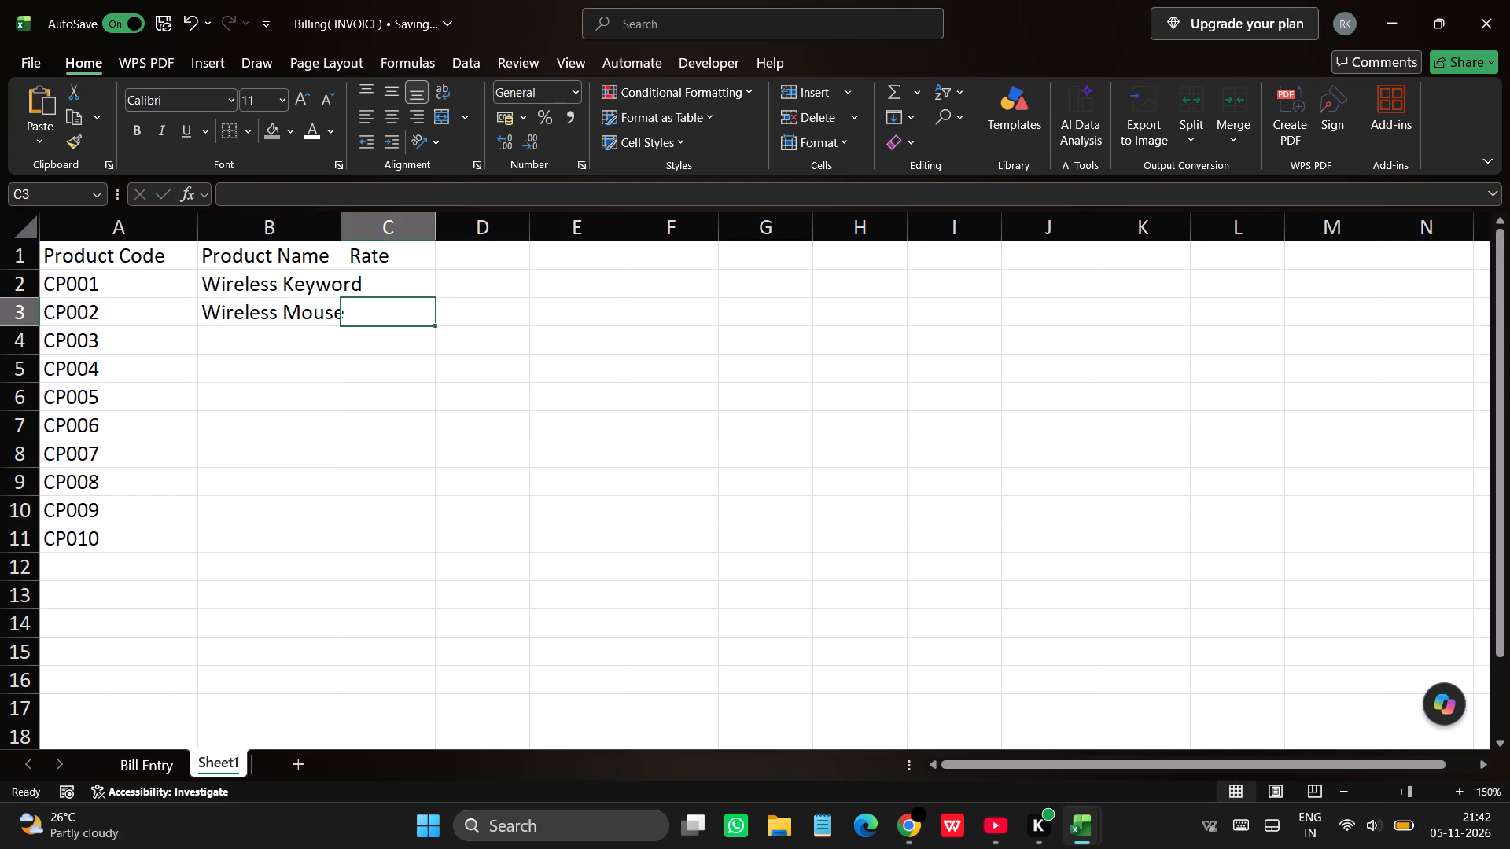
# AutoFit the width of the Product Name column B to its contents.
pyautogui.click(280, 350)
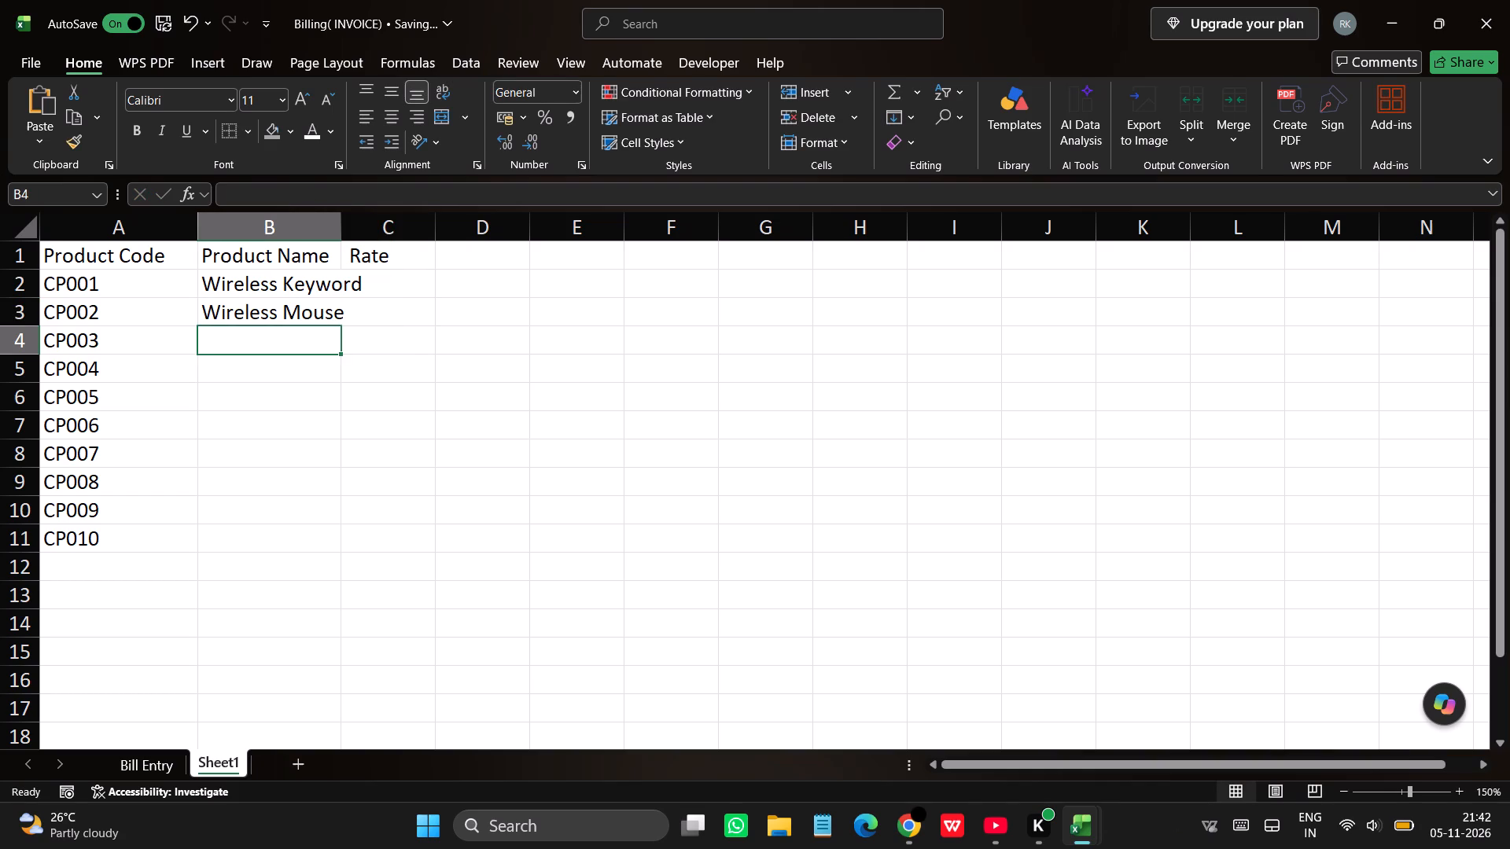
pyautogui.doubleClick(342, 229)
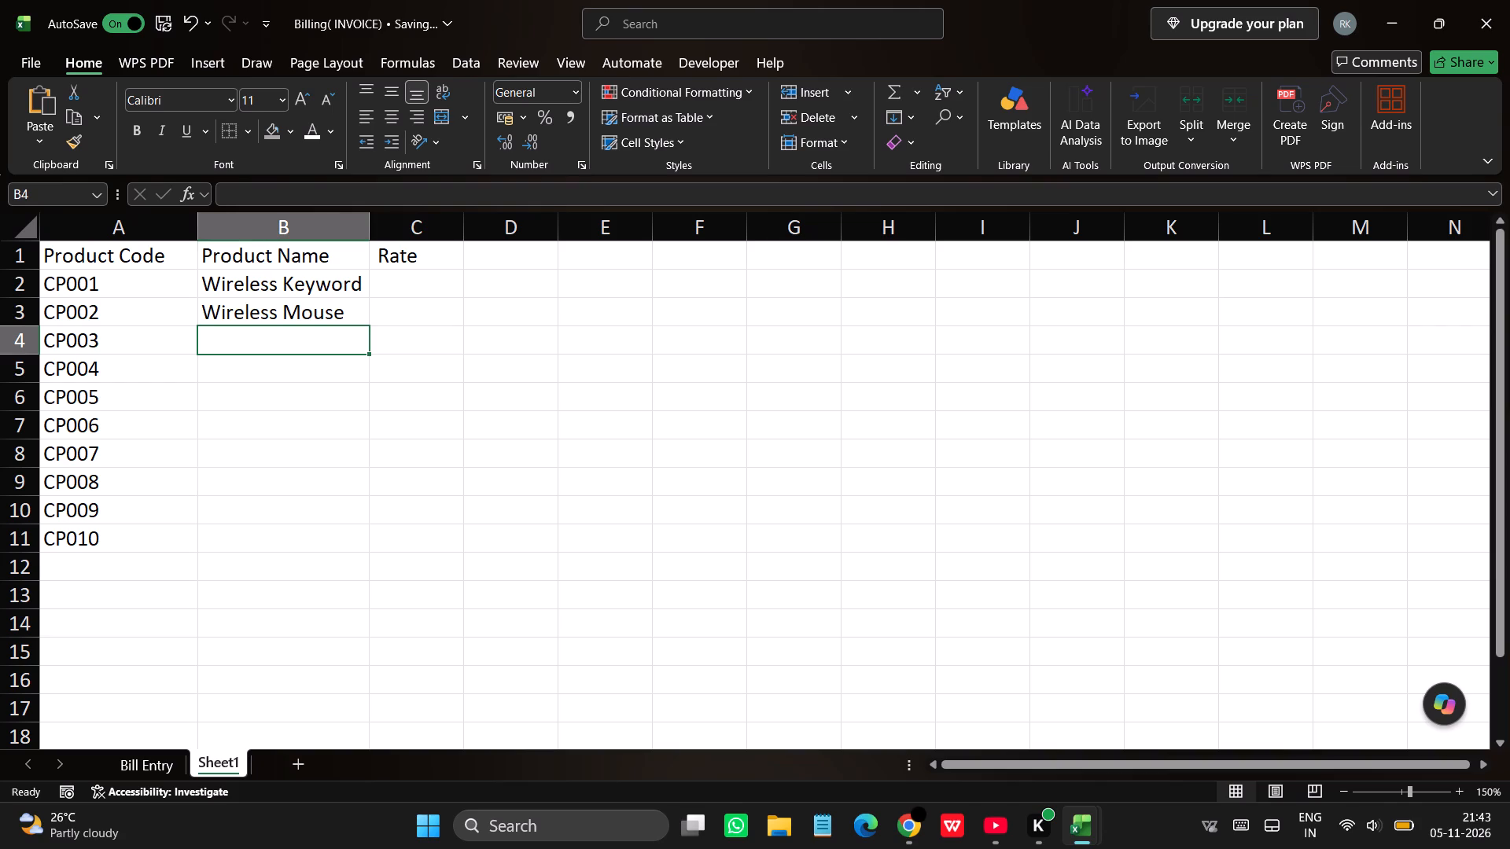
# Enter the product name for CP003 in cell B4.
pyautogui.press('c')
pyautogui.press('BackSpace')
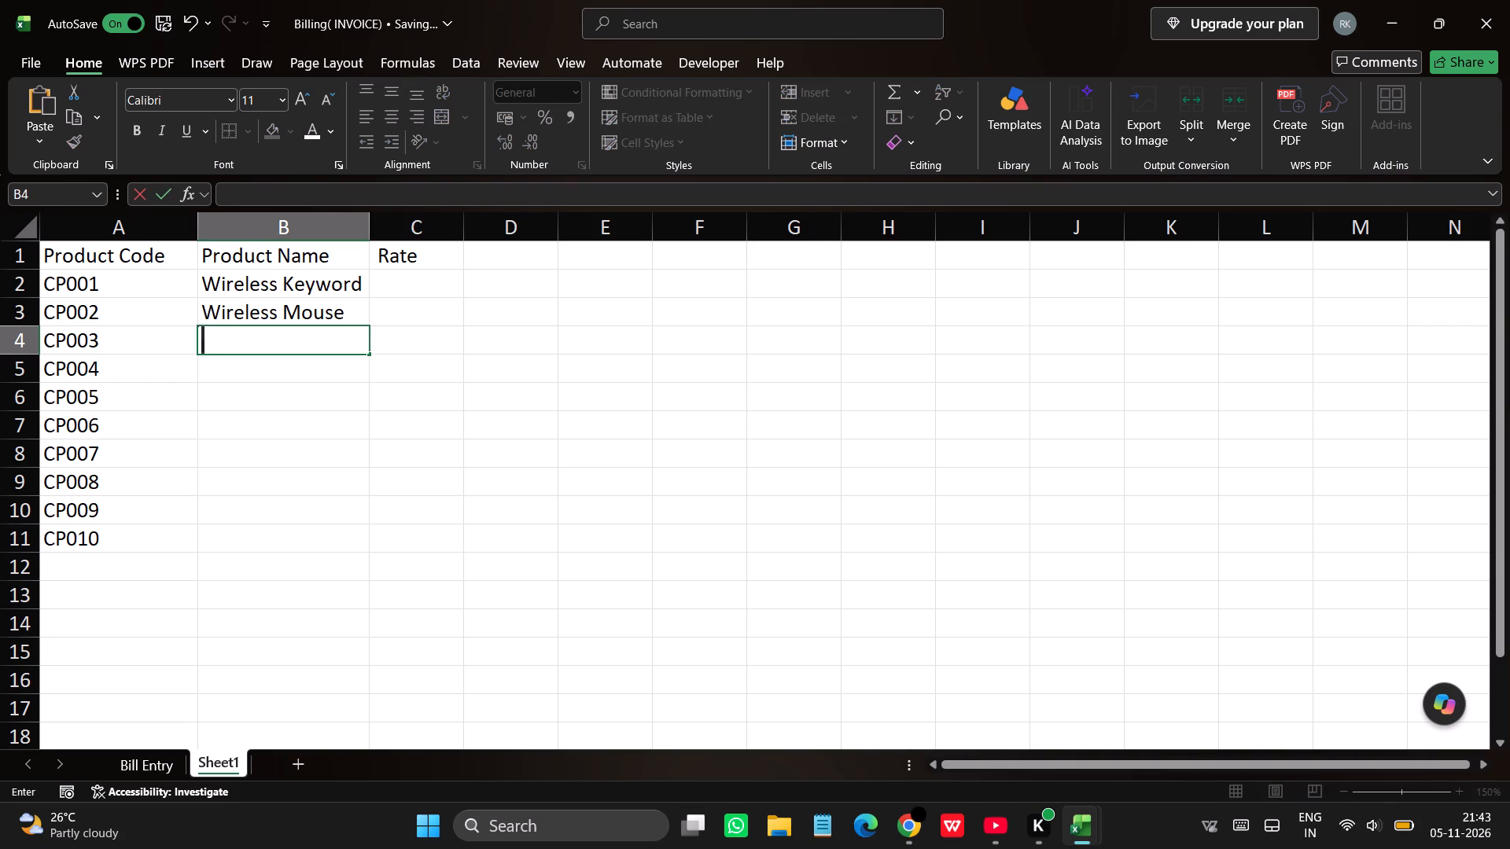
# Enter the product name Computer Moniter in cell B4 for code CP003.
pyautogui.write('Cou')
pyautogui.press('BackSpace')
pyautogui.press('m')
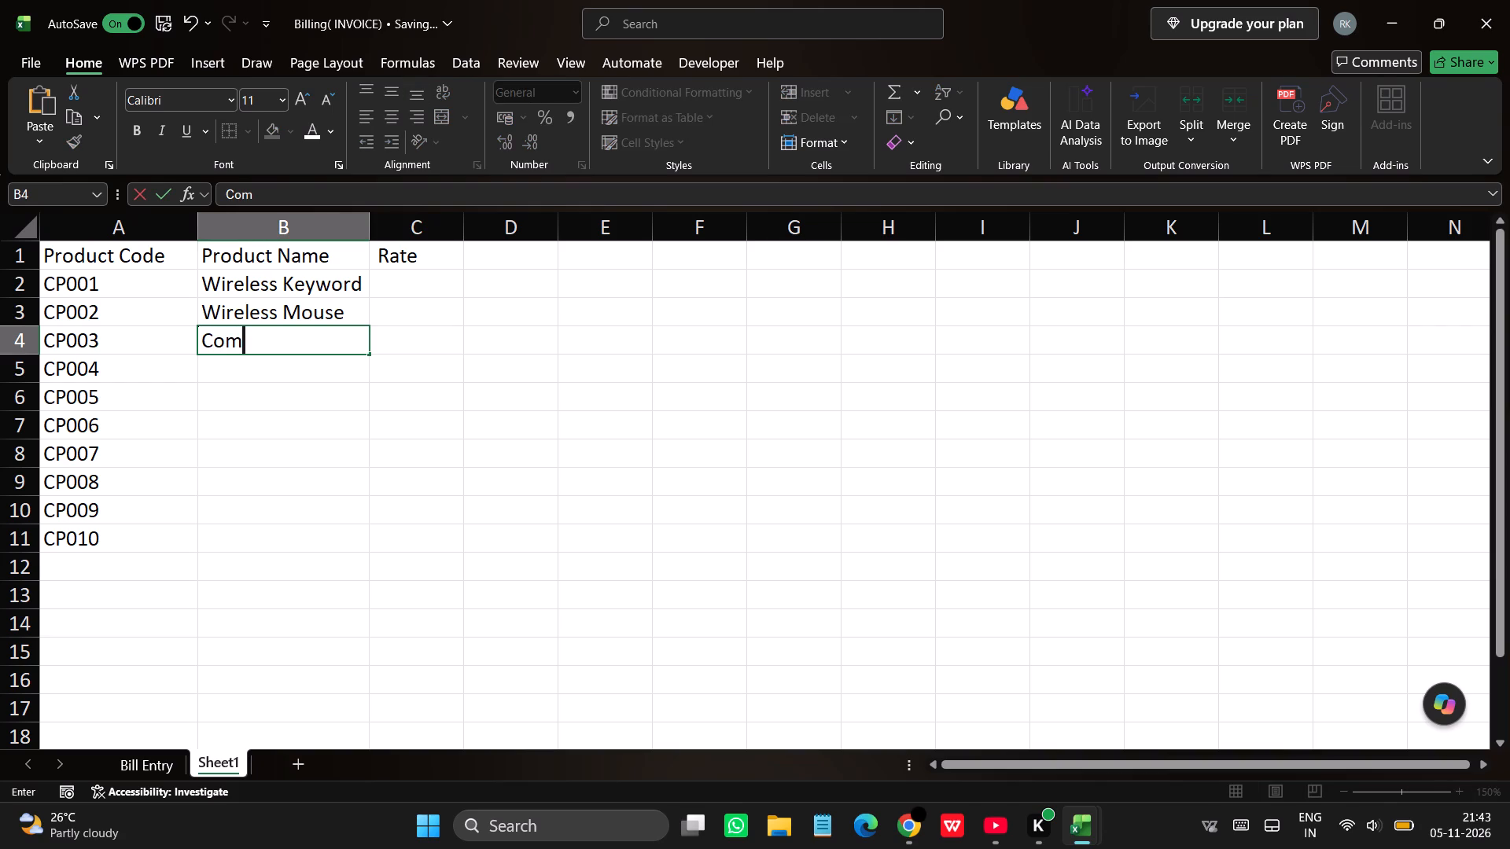
pyautogui.press('o')
pyautogui.press('BackSpace')
pyautogui.write('puter')
pyautogui.press('space')
pyautogui.write('Moniter')
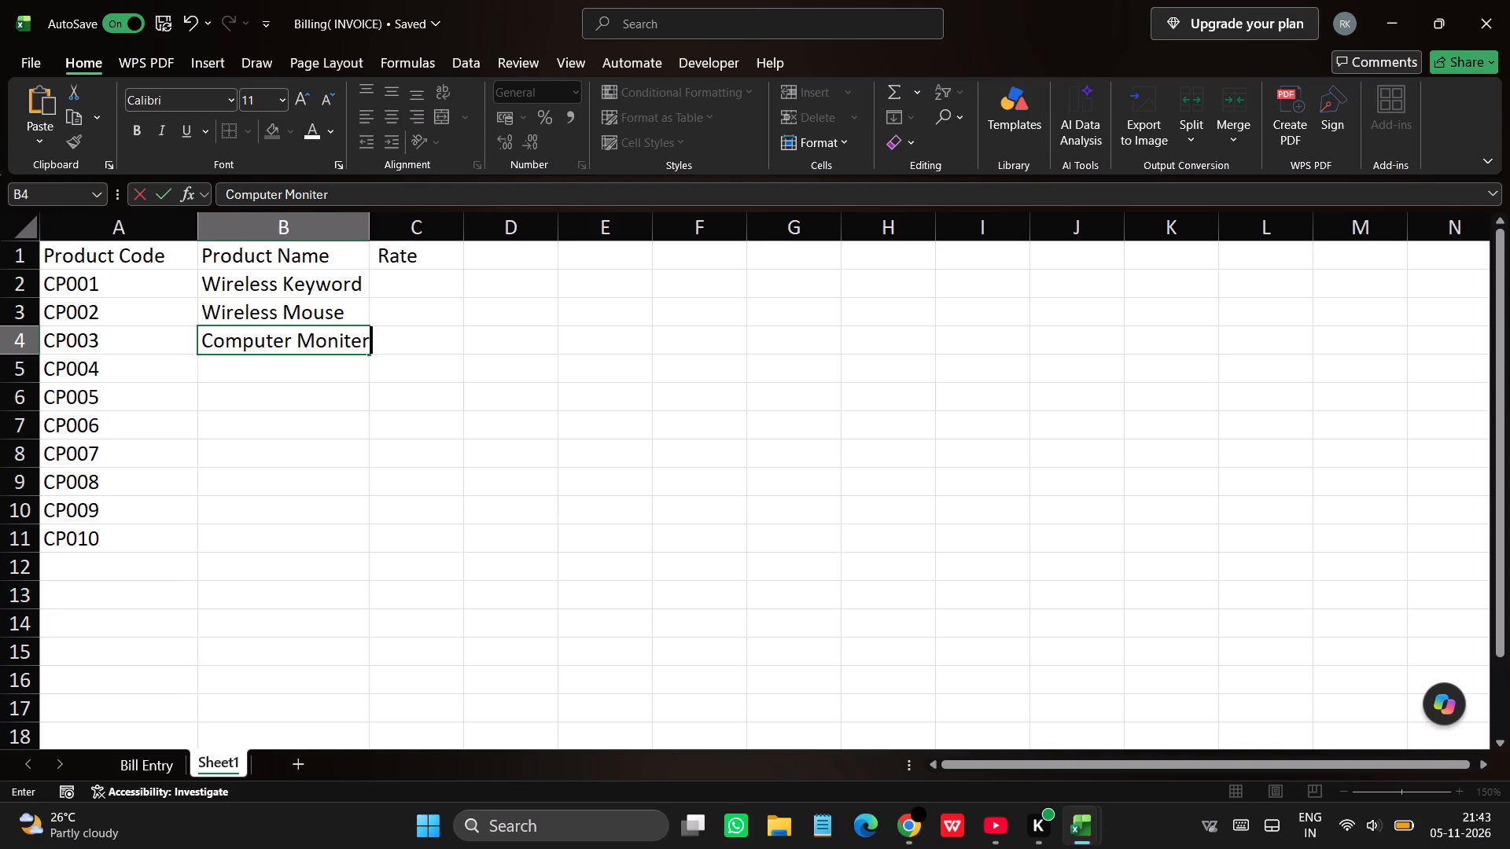
# Enter the product name USB Keyword in cell B5 for code CP004.
pyautogui.click(306, 370)
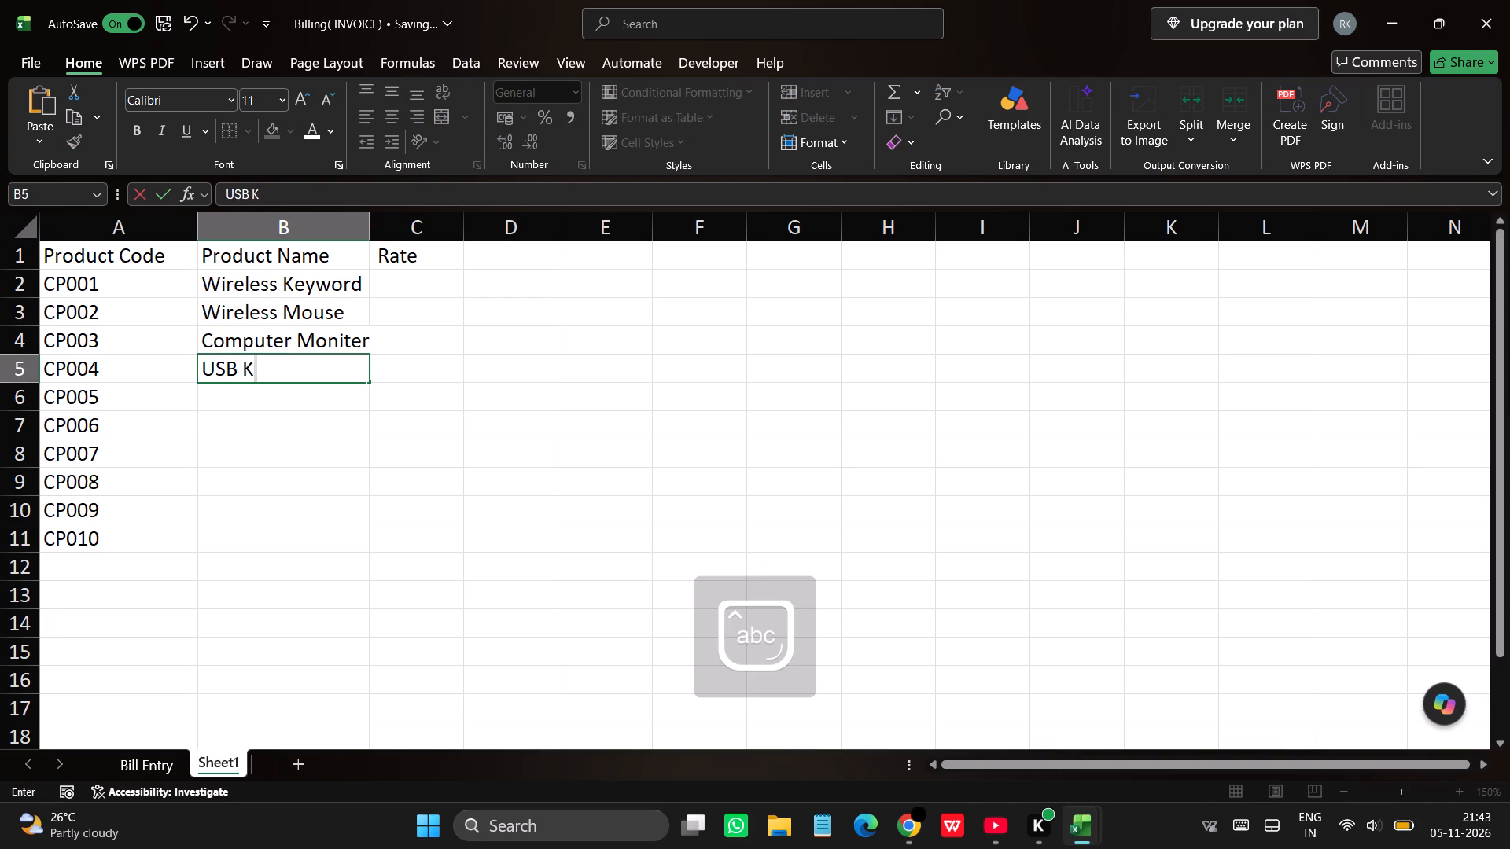
pyautogui.write('eywore')
pyautogui.press('BackSpace')
pyautogui.press('d')
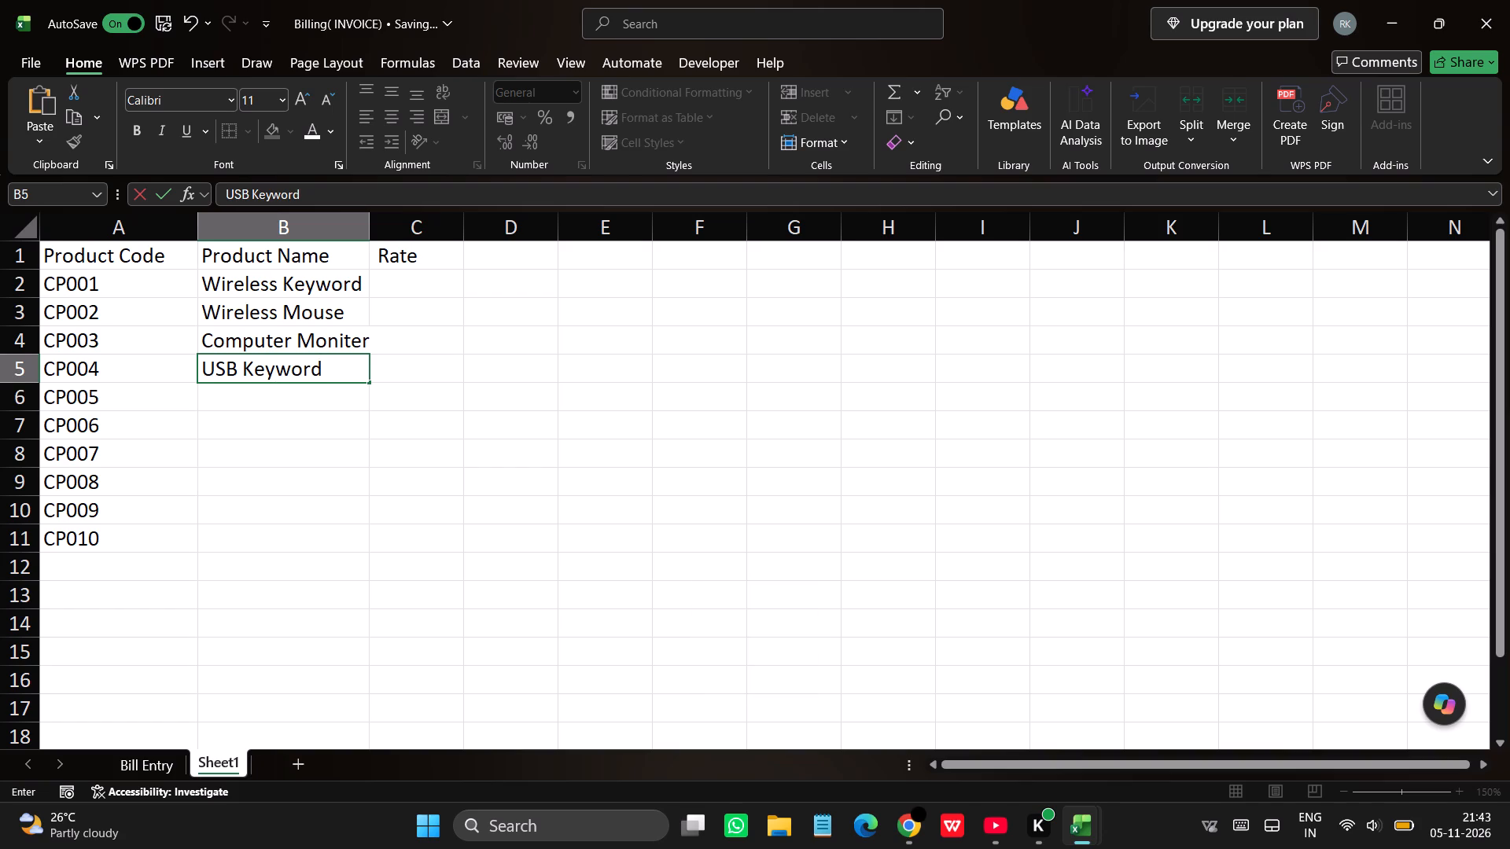
pyautogui.press('Return')
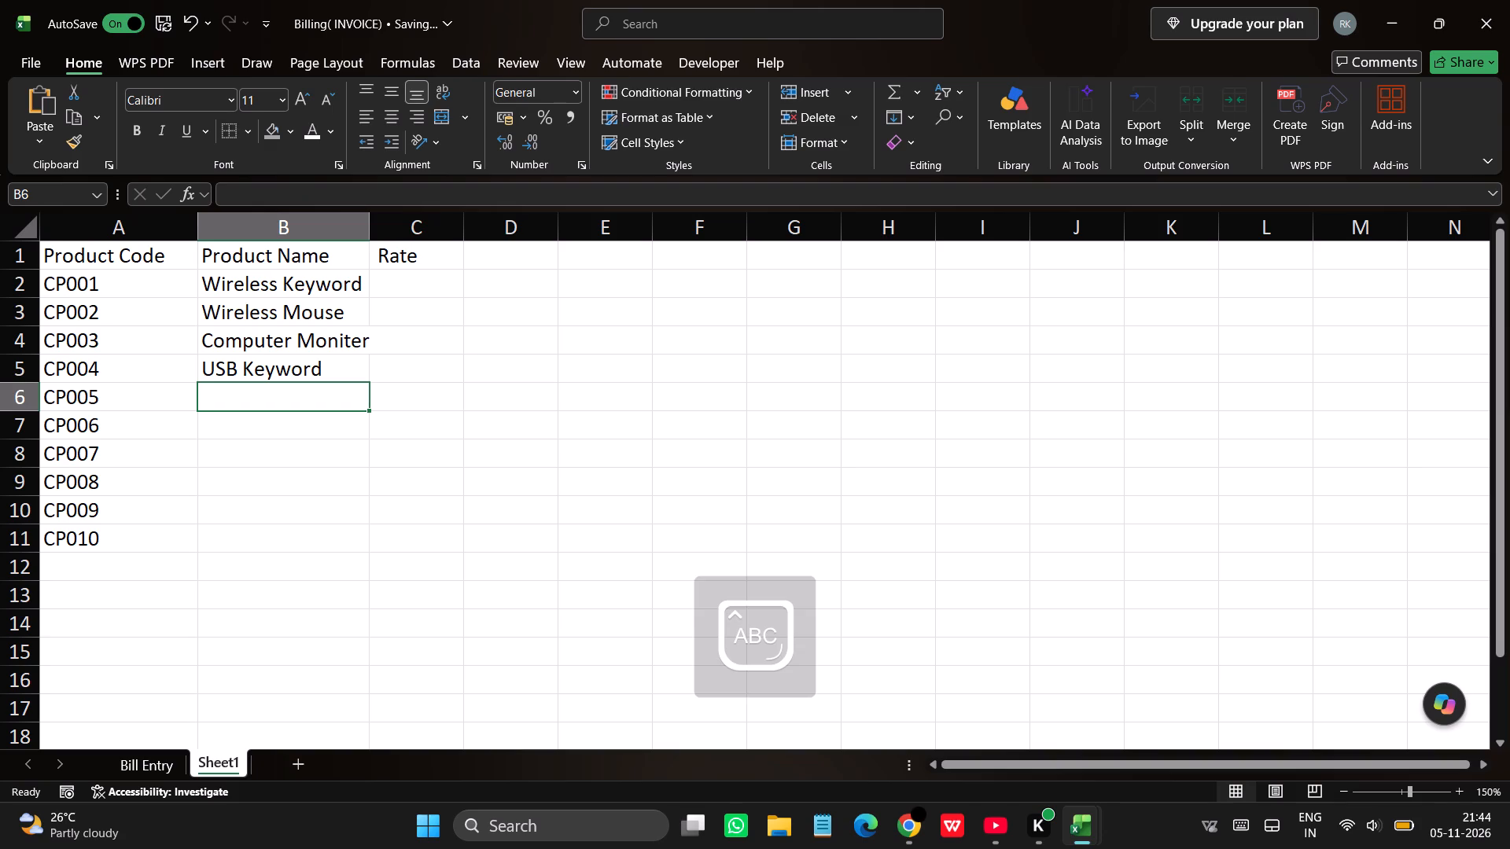
# Enter the product name USB Mouse in cell B6 for code CP005.
pyautogui.write('USB')
pyautogui.press('space')
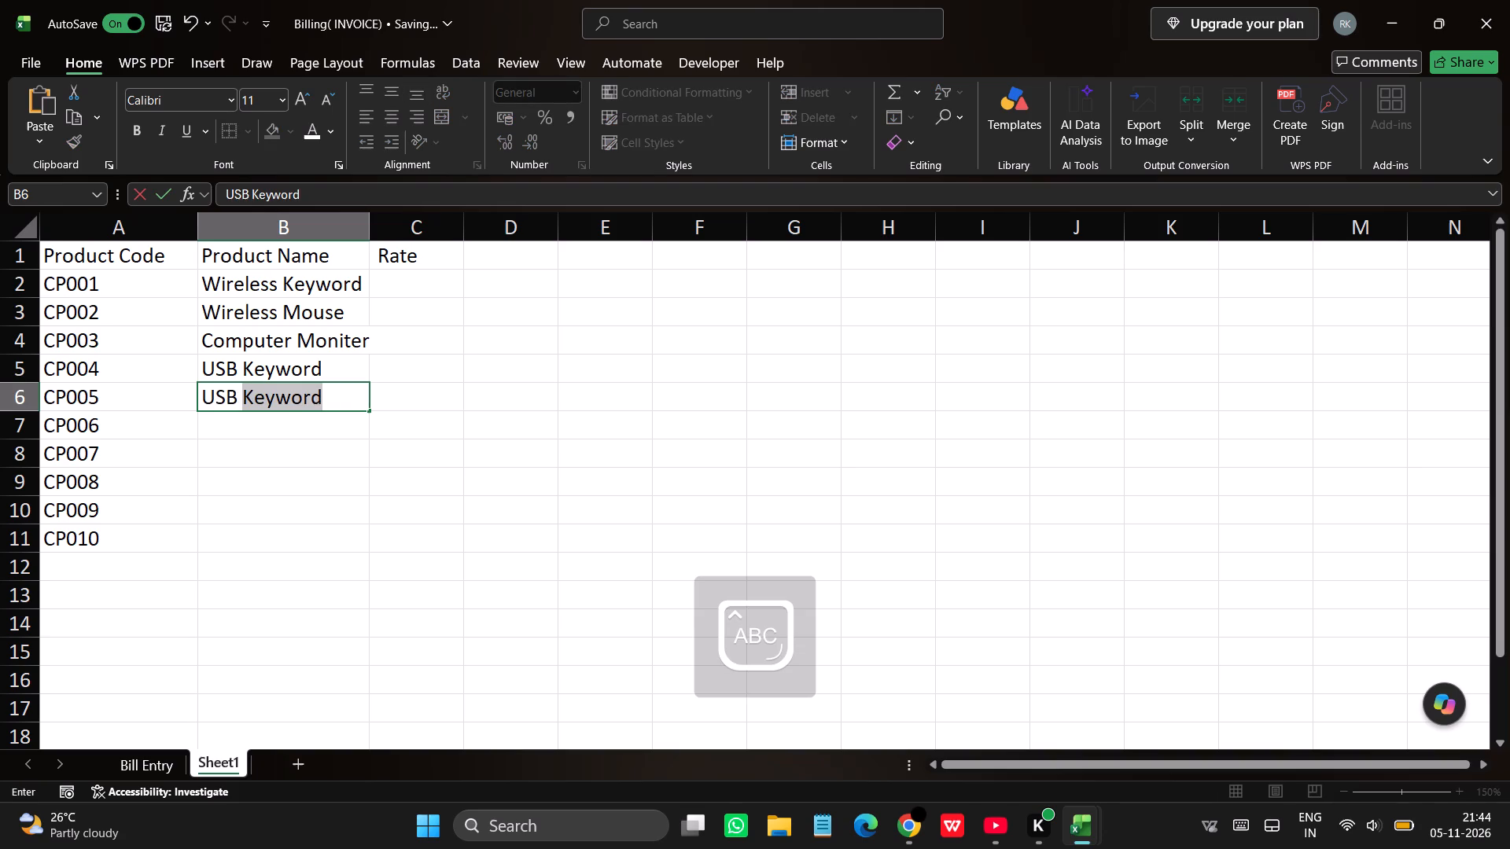
pyautogui.write('MOU')
pyautogui.press('BackSpace')
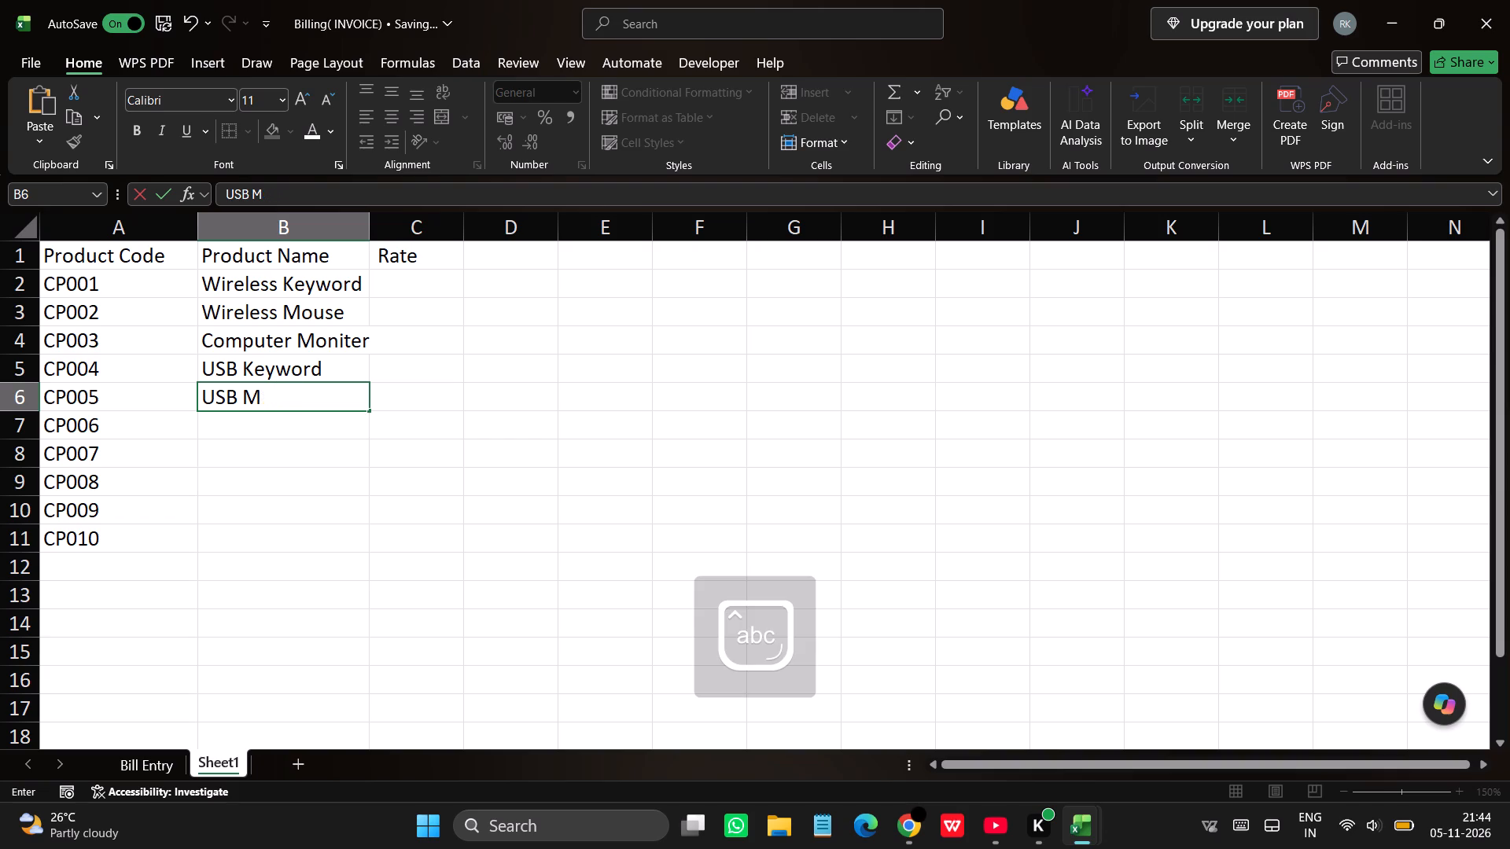
pyautogui.write('oouse')
pyautogui.press('BackSpace')
pyautogui.press('BackSpace')
pyautogui.press('BackSpace')
pyautogui.press('BackSpace')
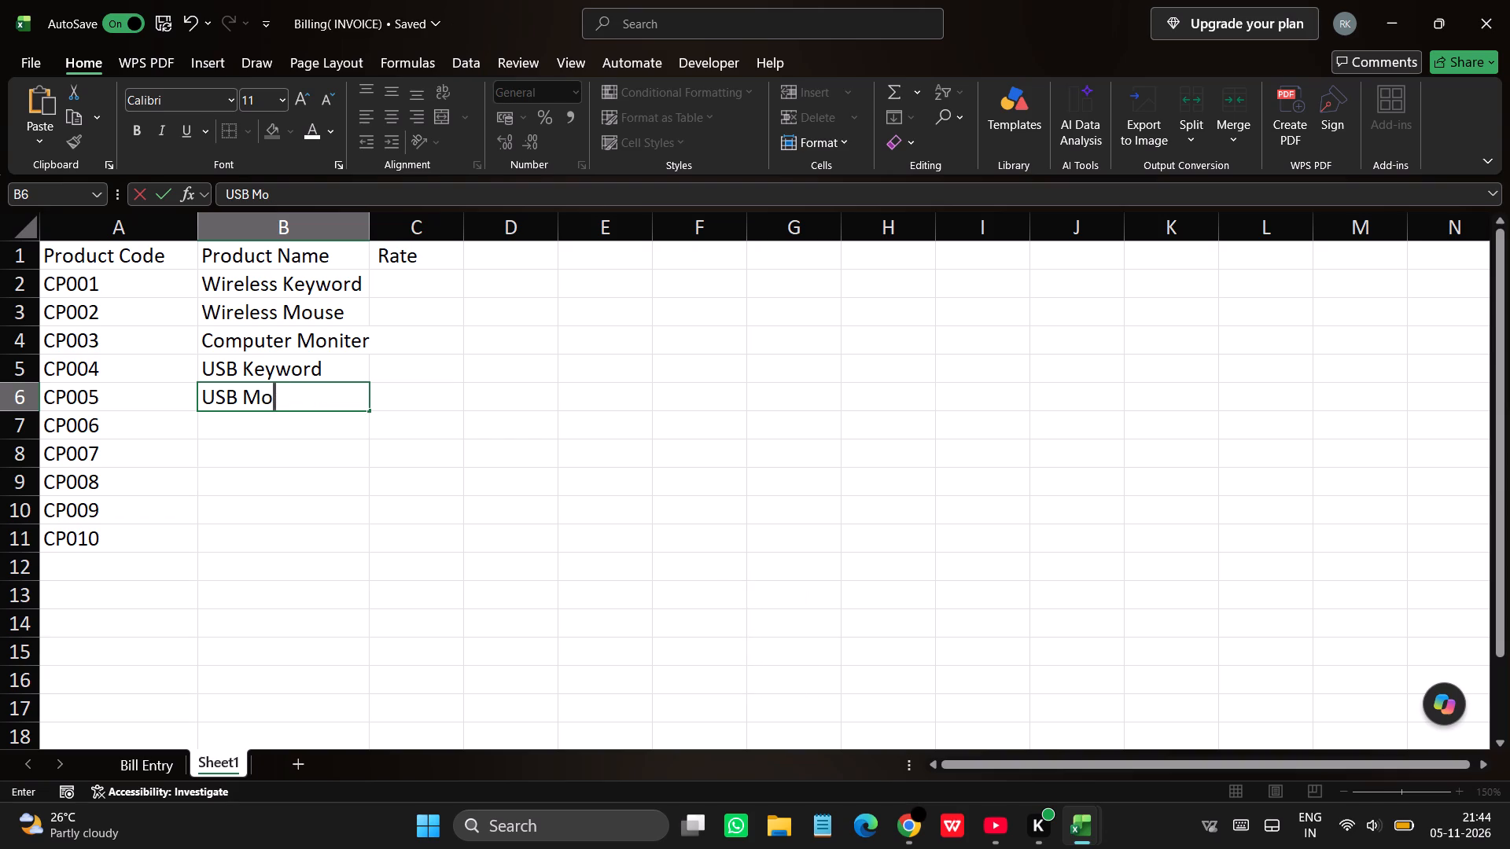
pyautogui.press('l')
pyautogui.press('BackSpace')
pyautogui.write('use')
pyautogui.press('Return')
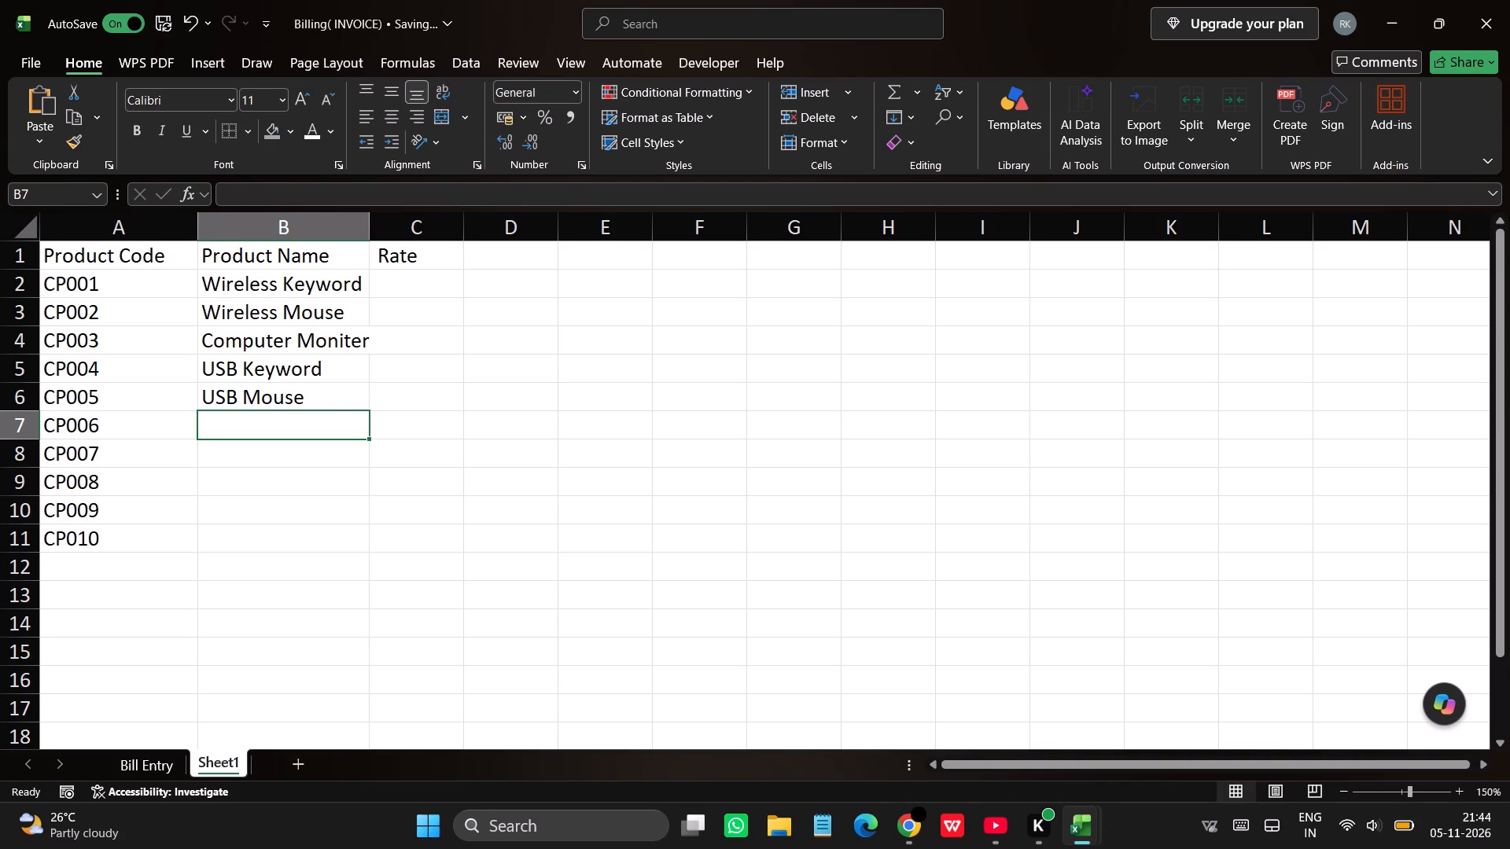
# Enter the product name 1TB SSD in cell B7 for code CP006.
pyautogui.hotkey('shift', '!')
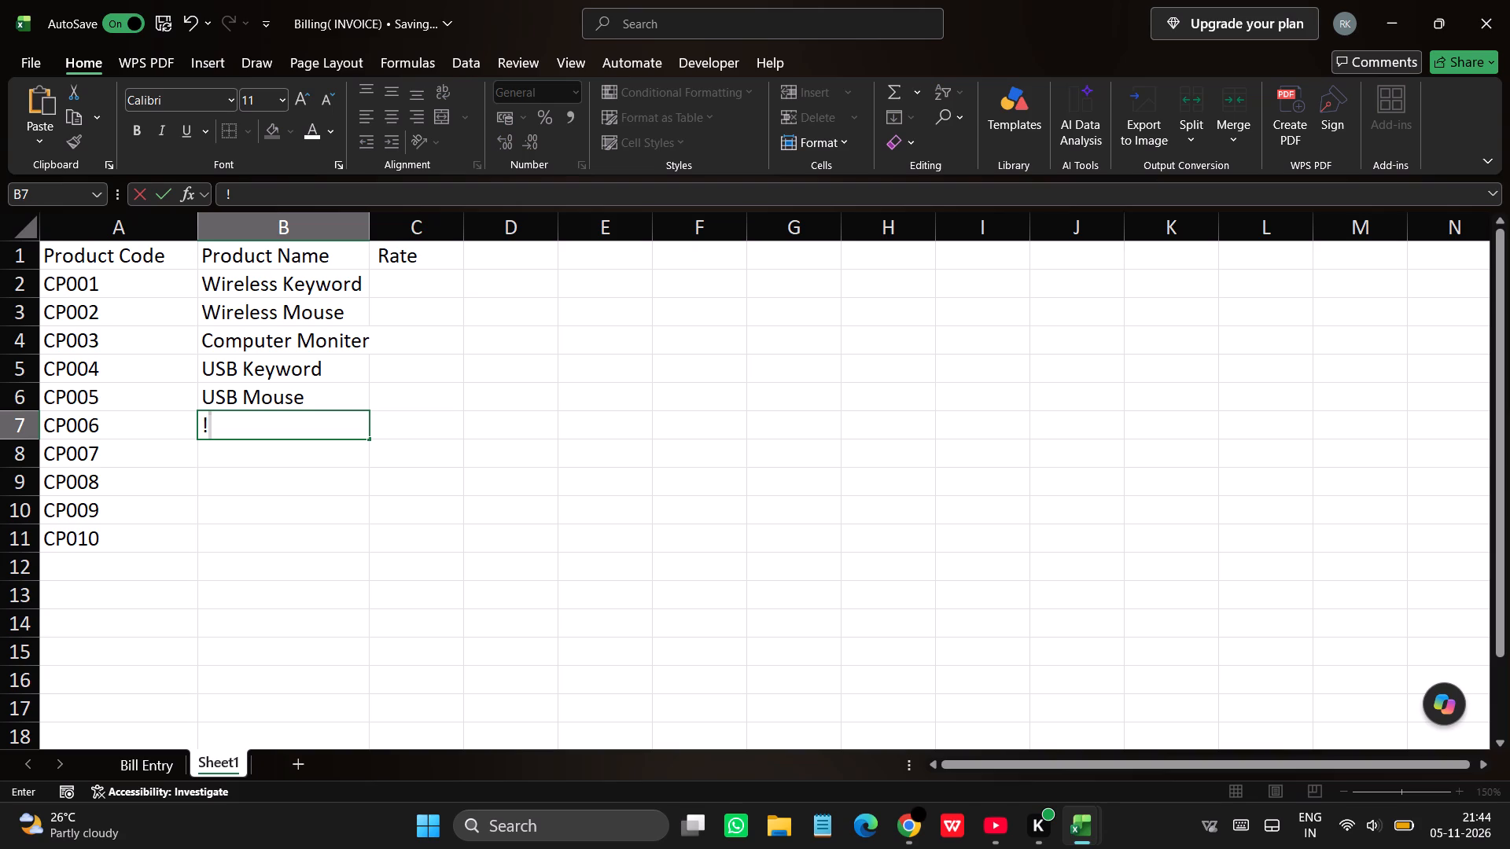
pyautogui.press('BackSpace')
pyautogui.press('1')
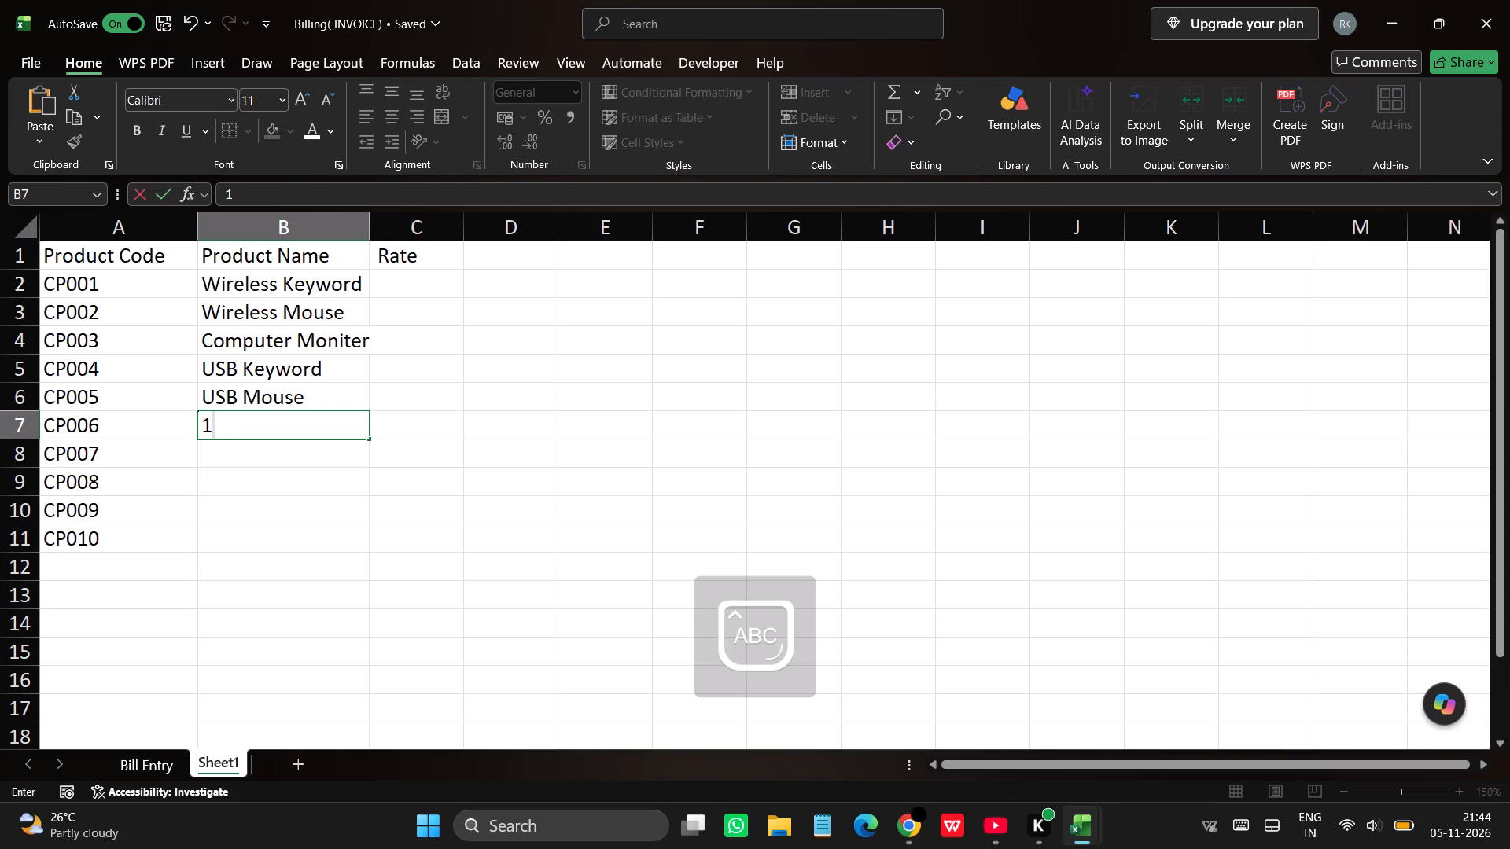
pyautogui.write('TB SS')
pyautogui.press('d')
pyautogui.press('Tab')
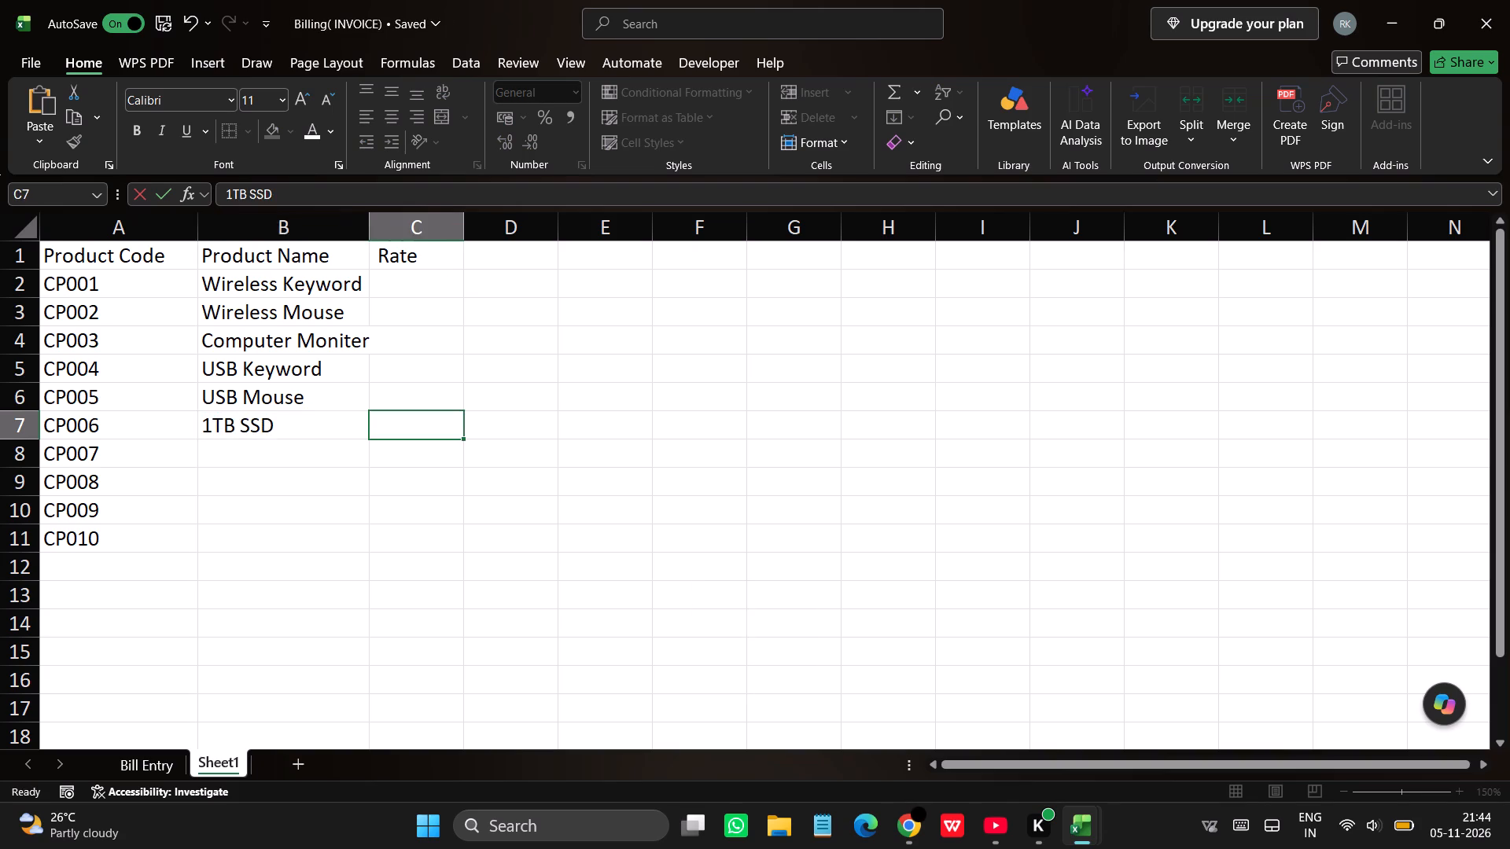
# Enter the product name 8G RAM in cell B8 for code CP007.
pyautogui.click(213, 454)
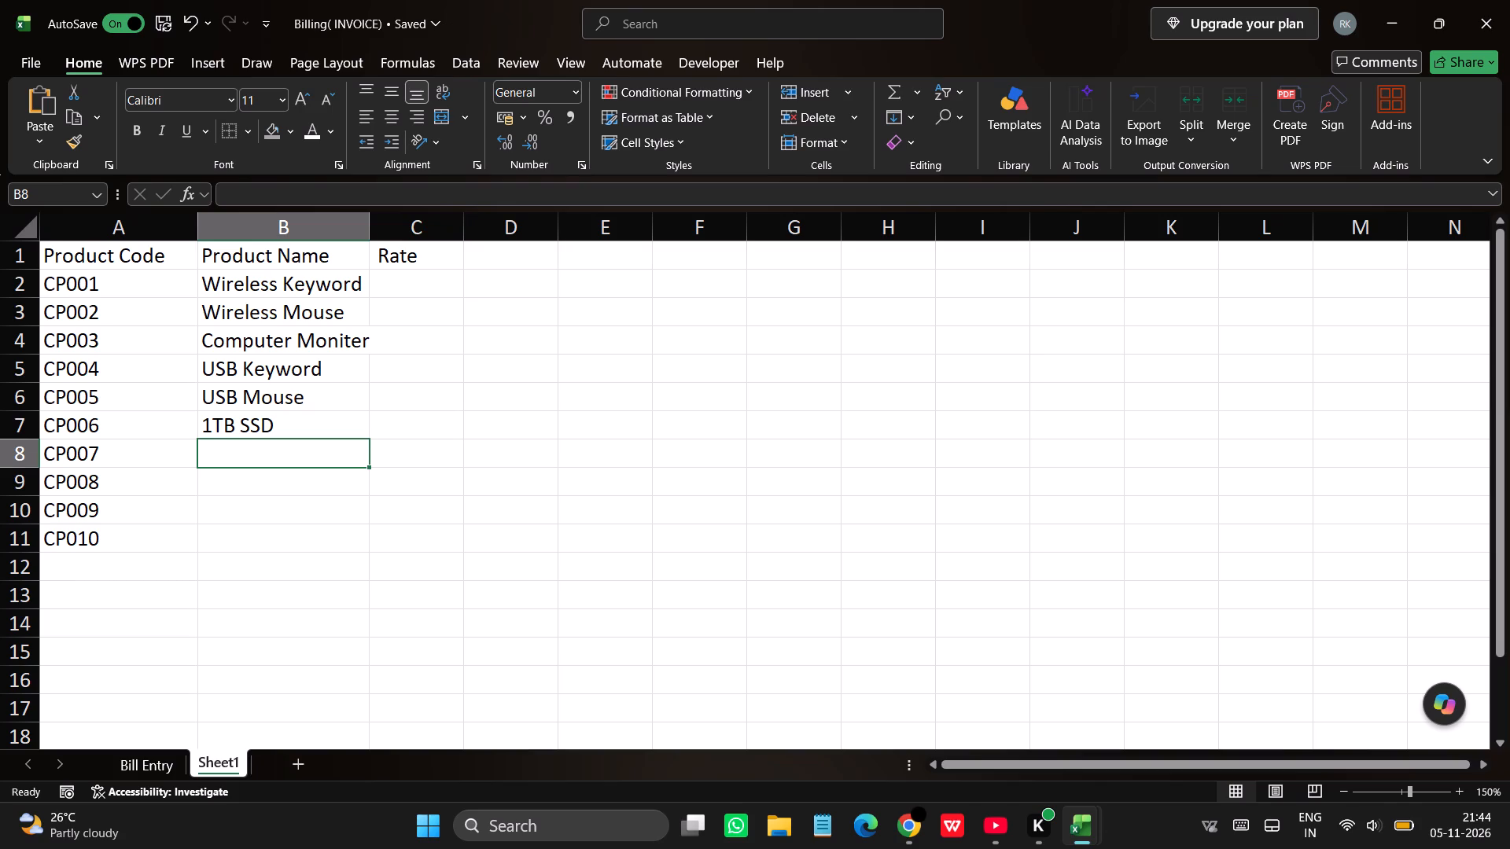
pyautogui.press('8')
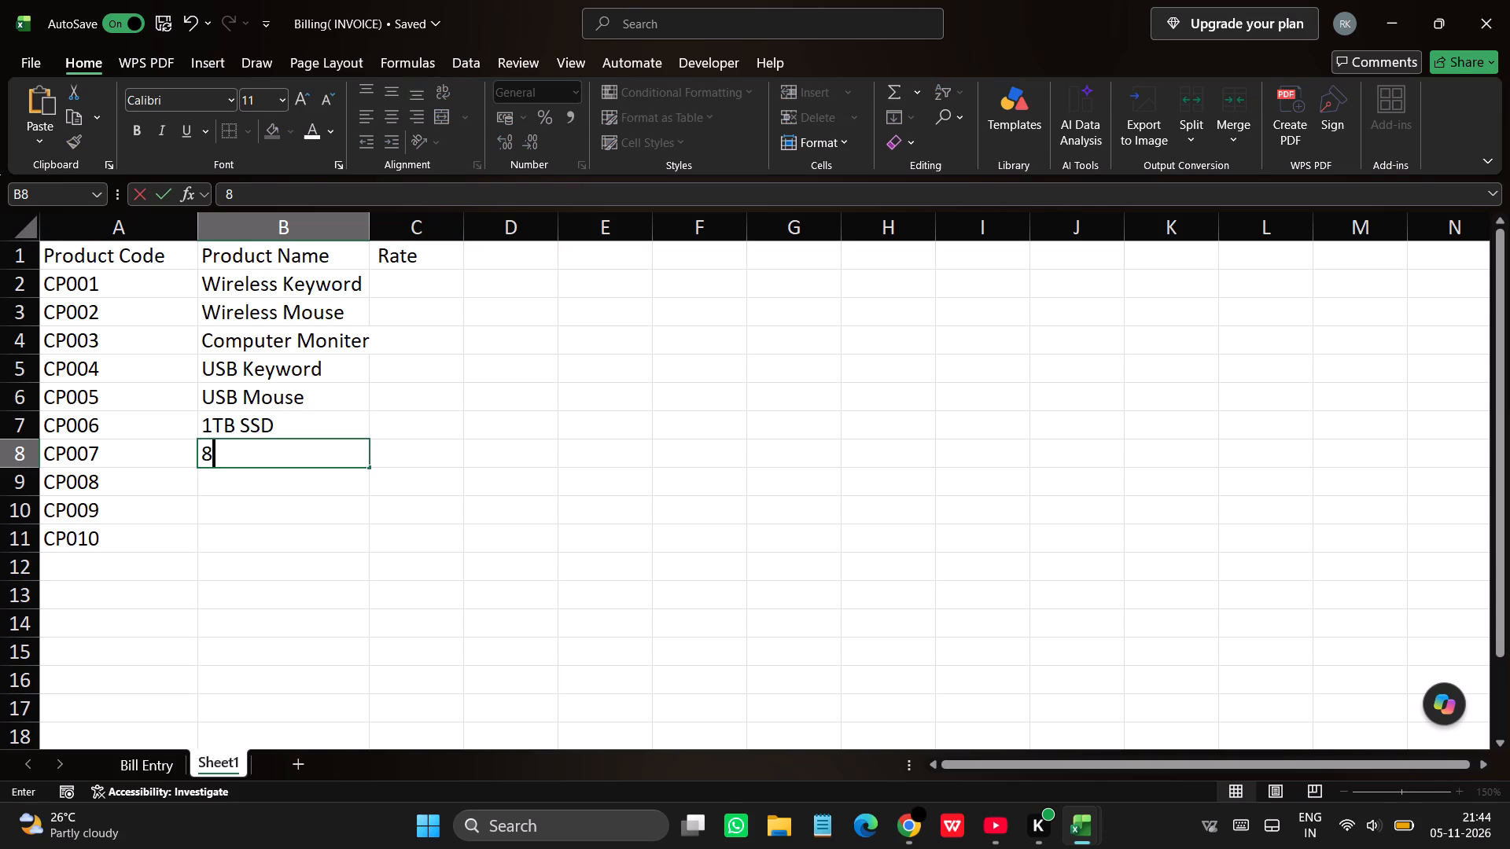
pyautogui.write('G RA')
pyautogui.press('m')
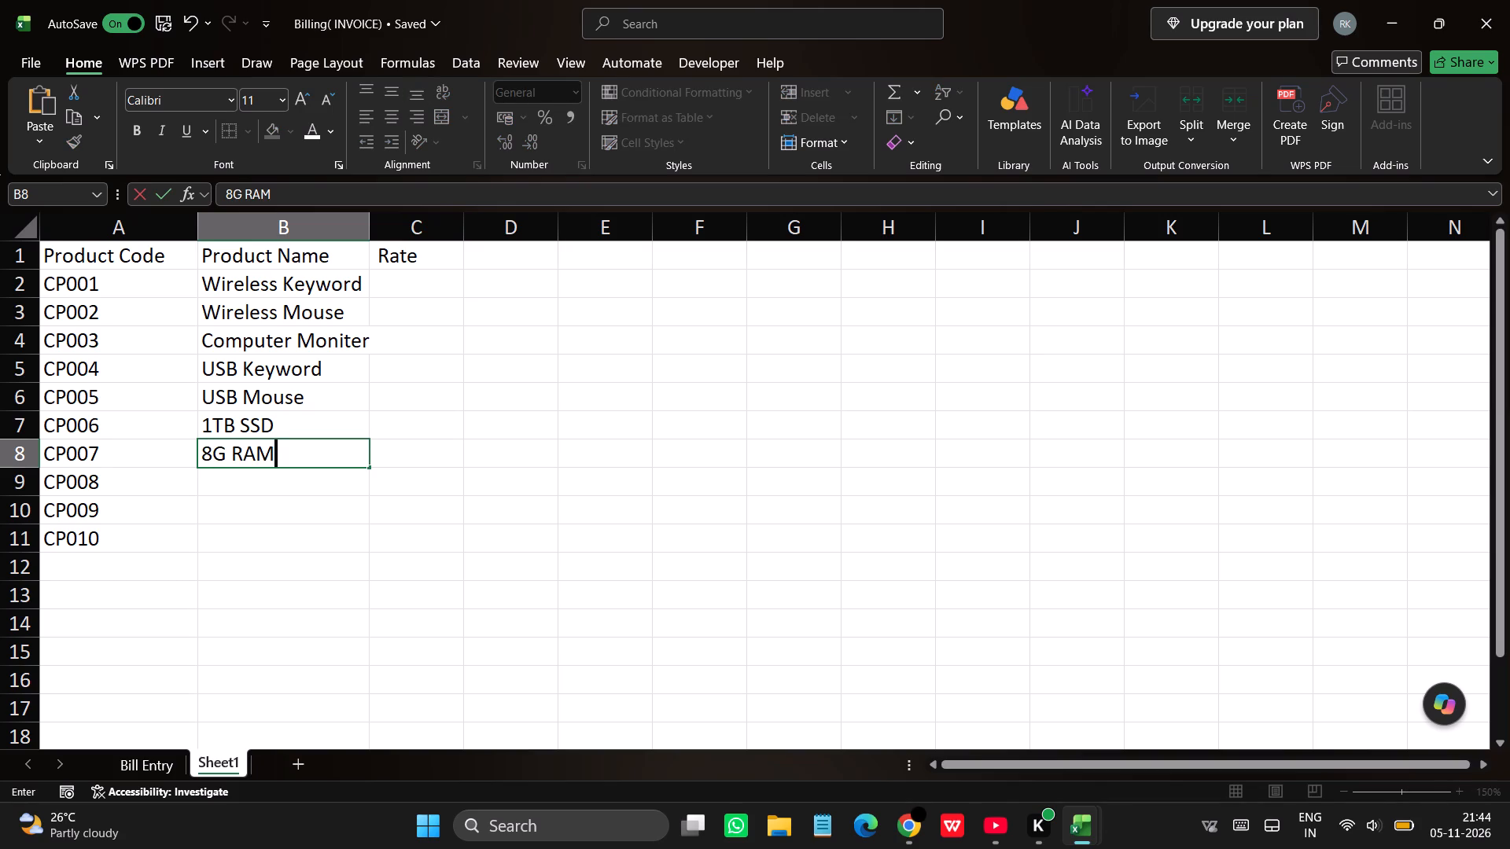
pyautogui.press('Return')
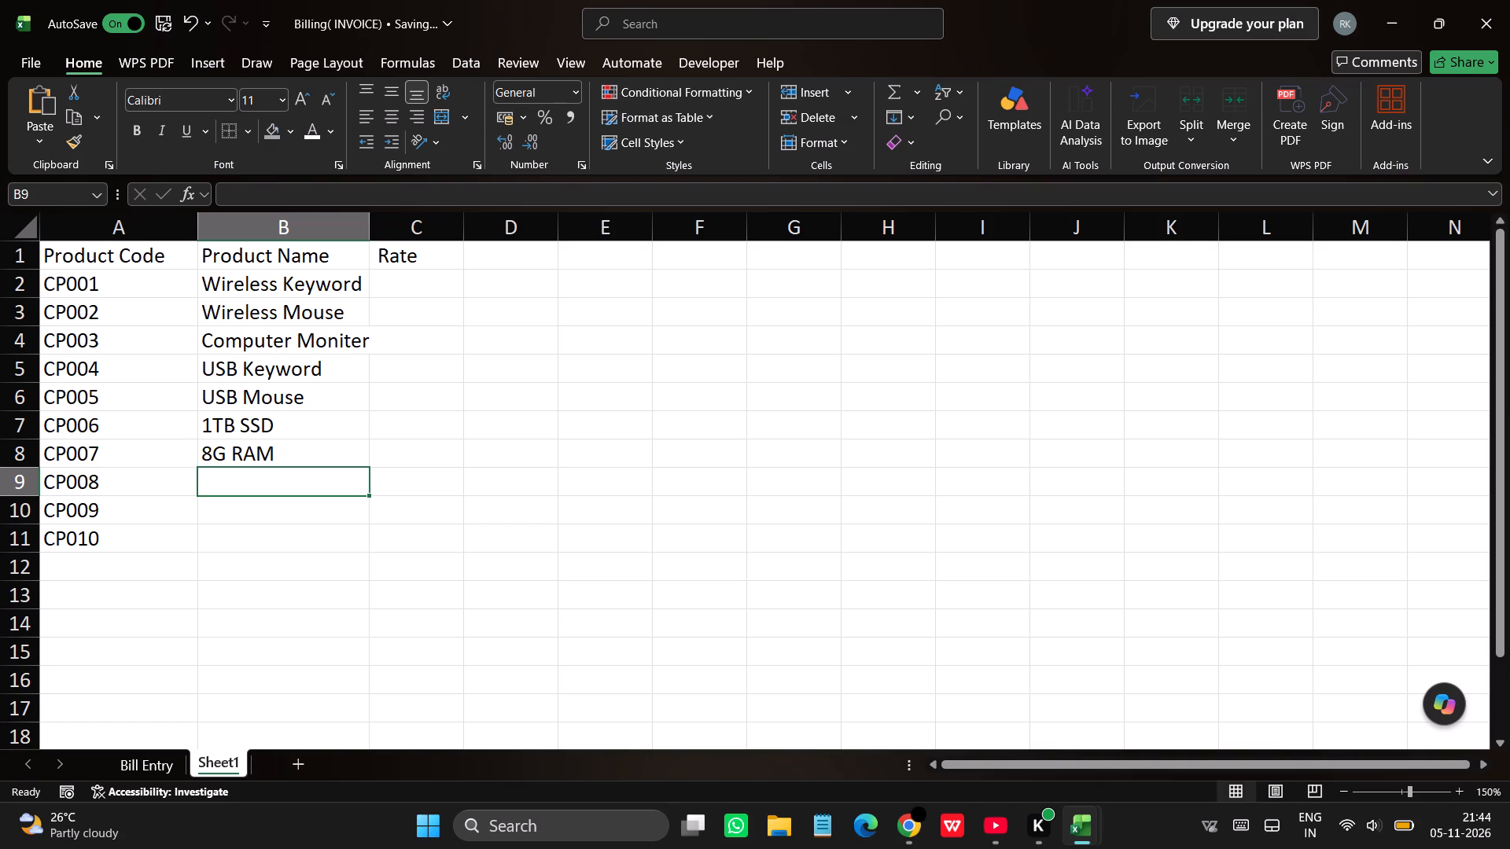
# Enter the product name 512GB Pen Drive in cell B9 for code CP008.
pyautogui.write('512')
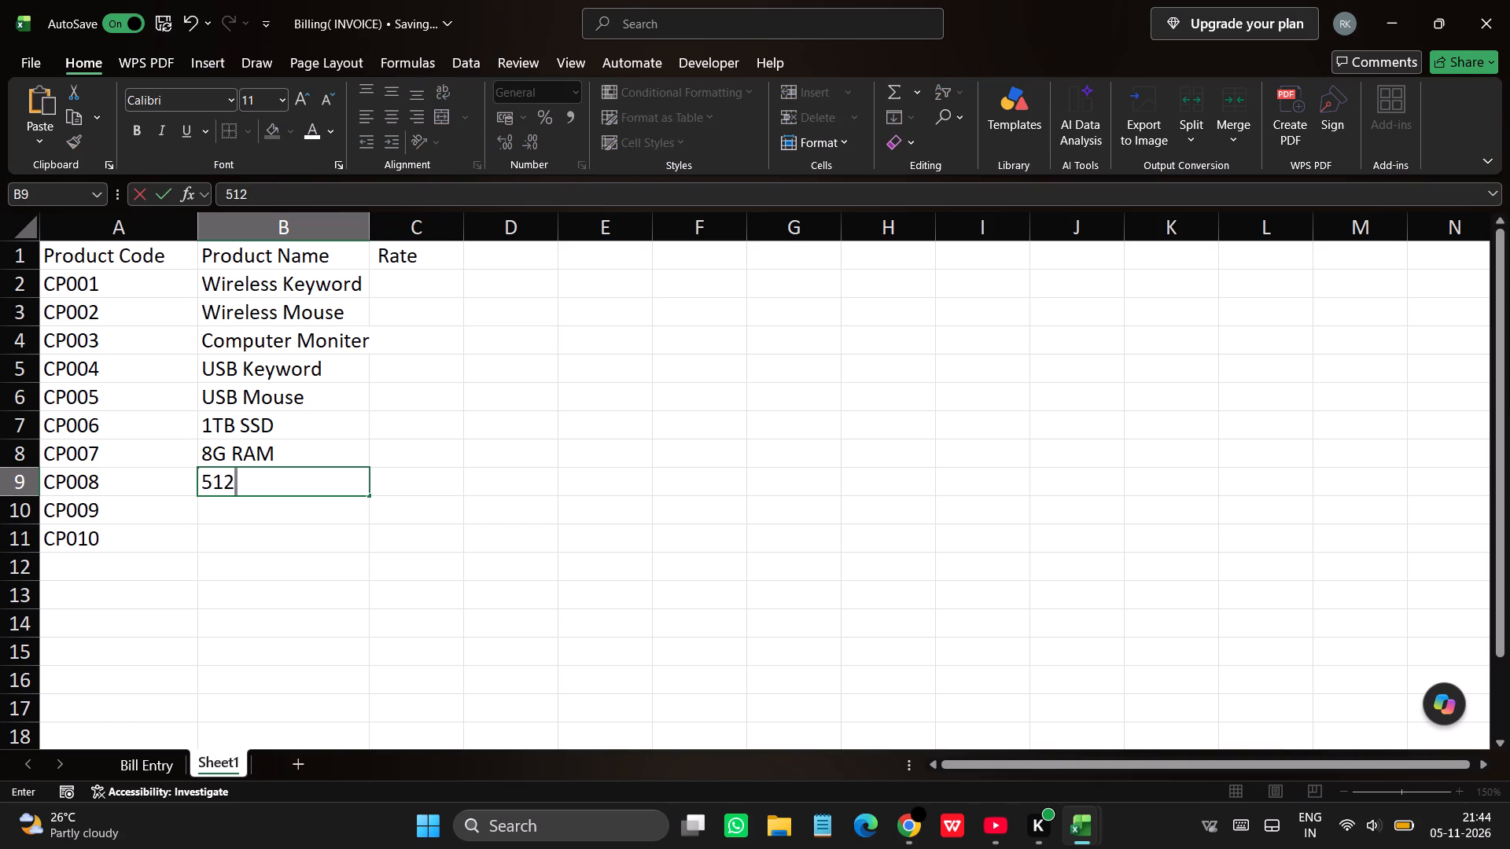
pyautogui.press('g')
pyautogui.write('B PENDRIVE')
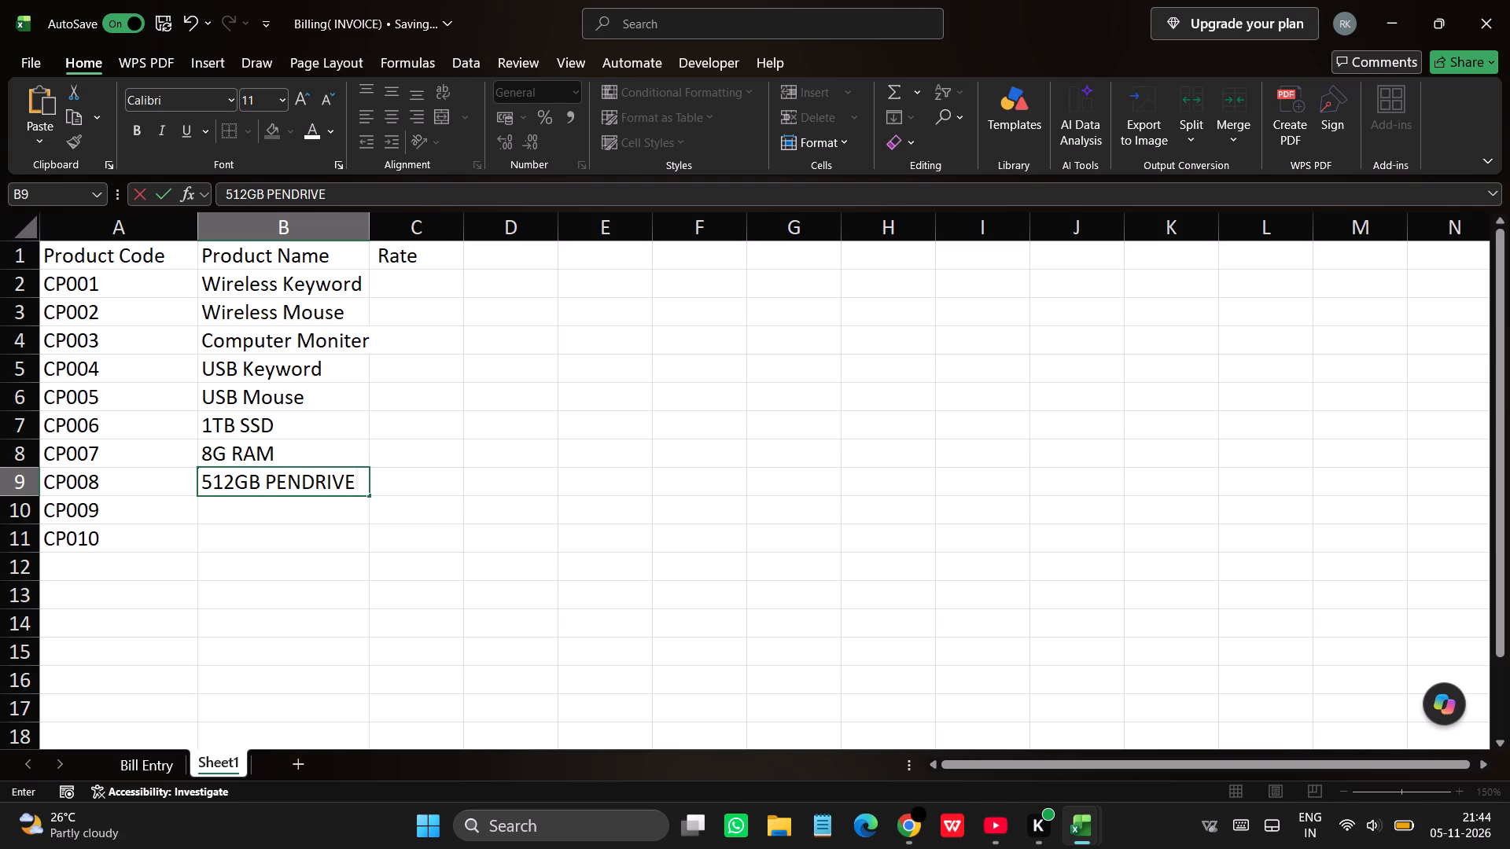
pyautogui.press('BackSpace')
pyautogui.press('BackSpace')
pyautogui.press('BackSpace')
pyautogui.press('BackSpace')
pyautogui.press('BackSpace')
pyautogui.press('BackSpace')
pyautogui.press('BackSpace')
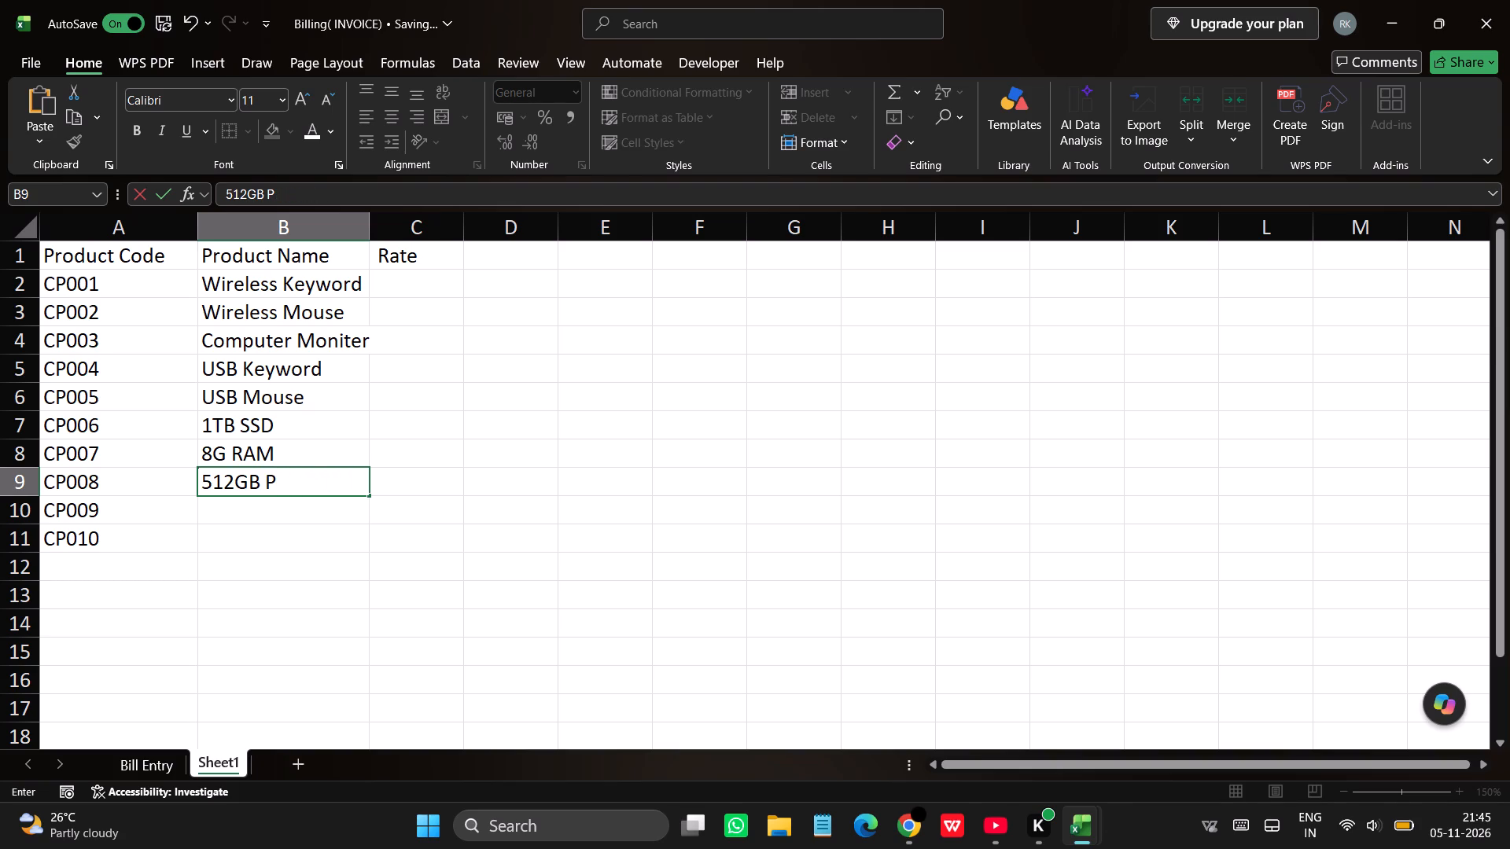
pyautogui.write('en')
pyautogui.press('space')
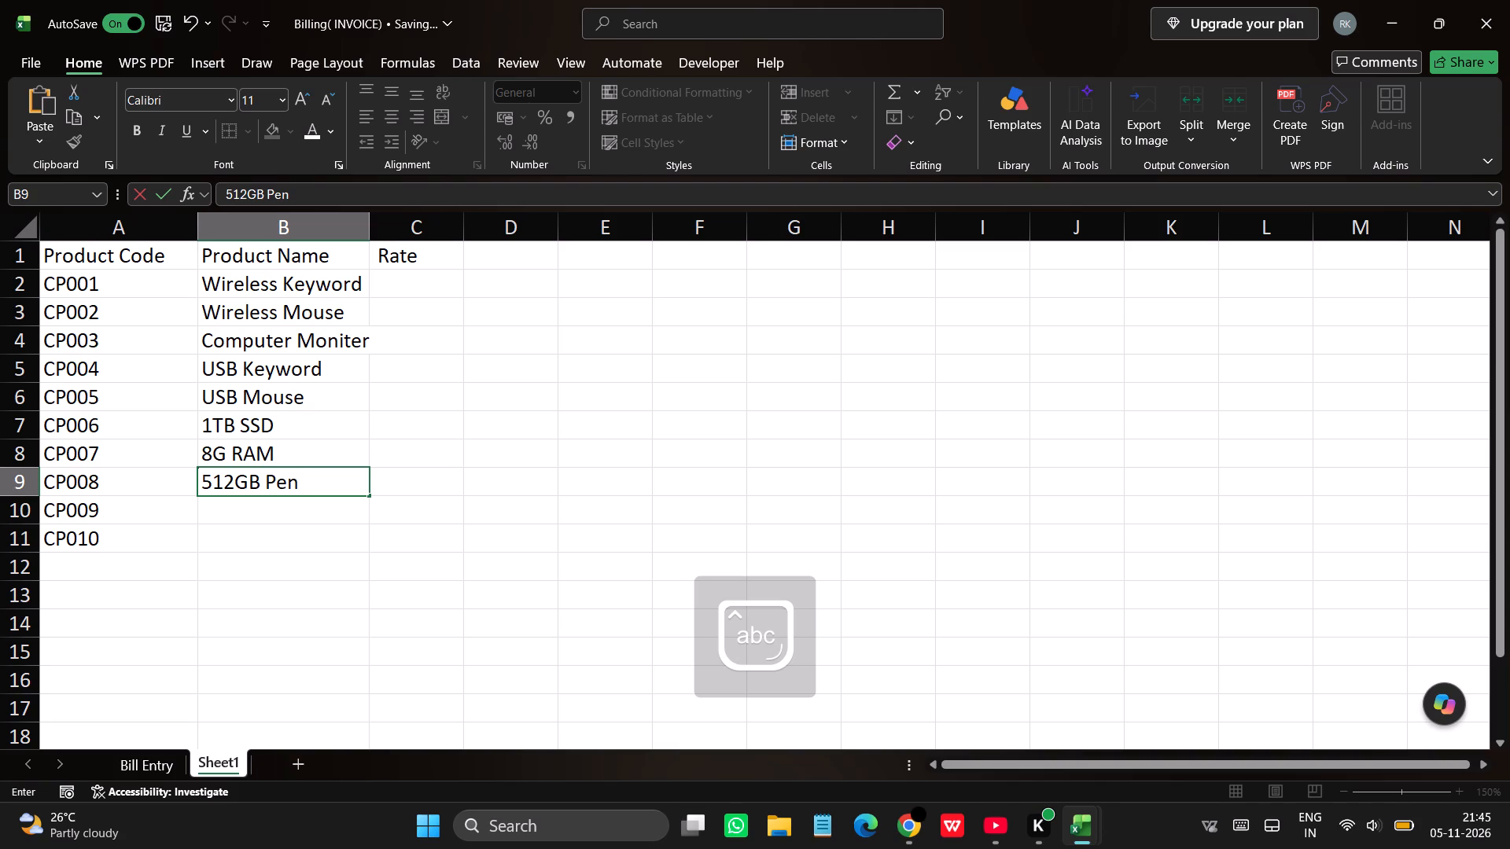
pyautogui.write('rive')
# Complete the product name entry 512GB Pen Drive in cell B9 for code CP008.
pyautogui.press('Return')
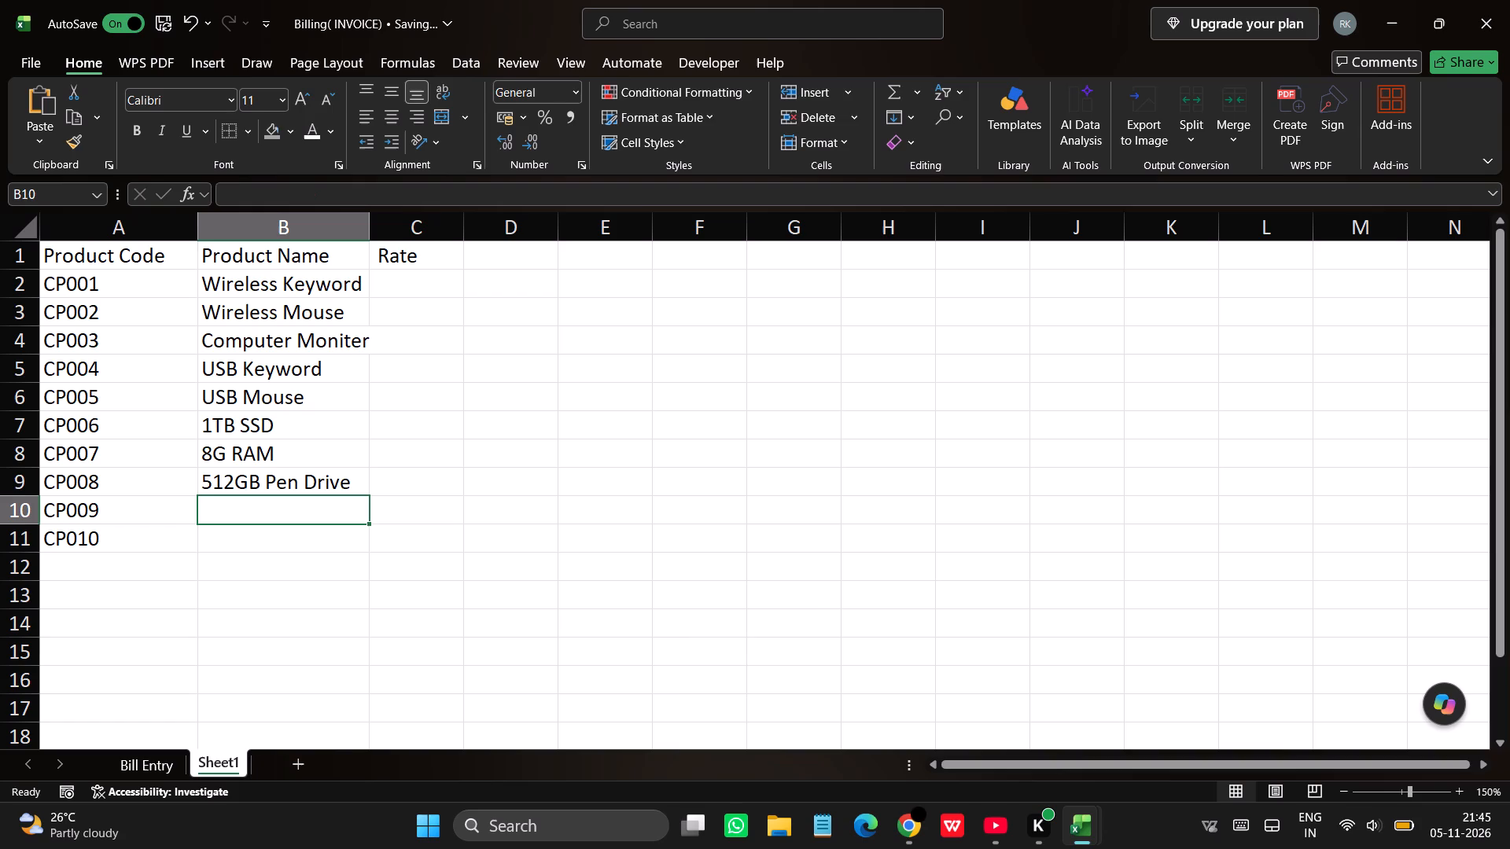
# Enter the product name Wi-Fi Router in cell B10 for code CP009.
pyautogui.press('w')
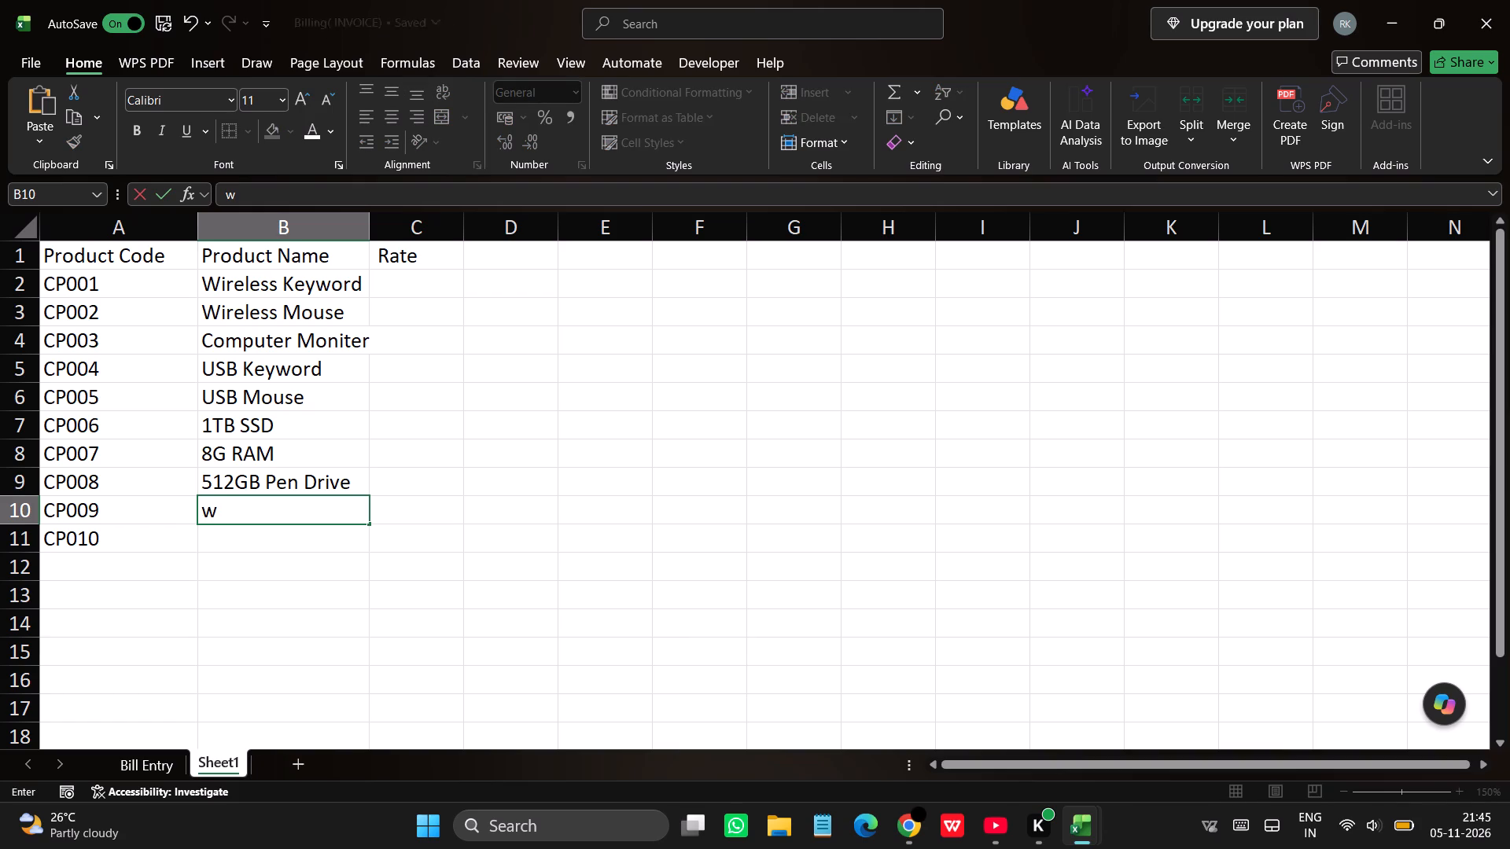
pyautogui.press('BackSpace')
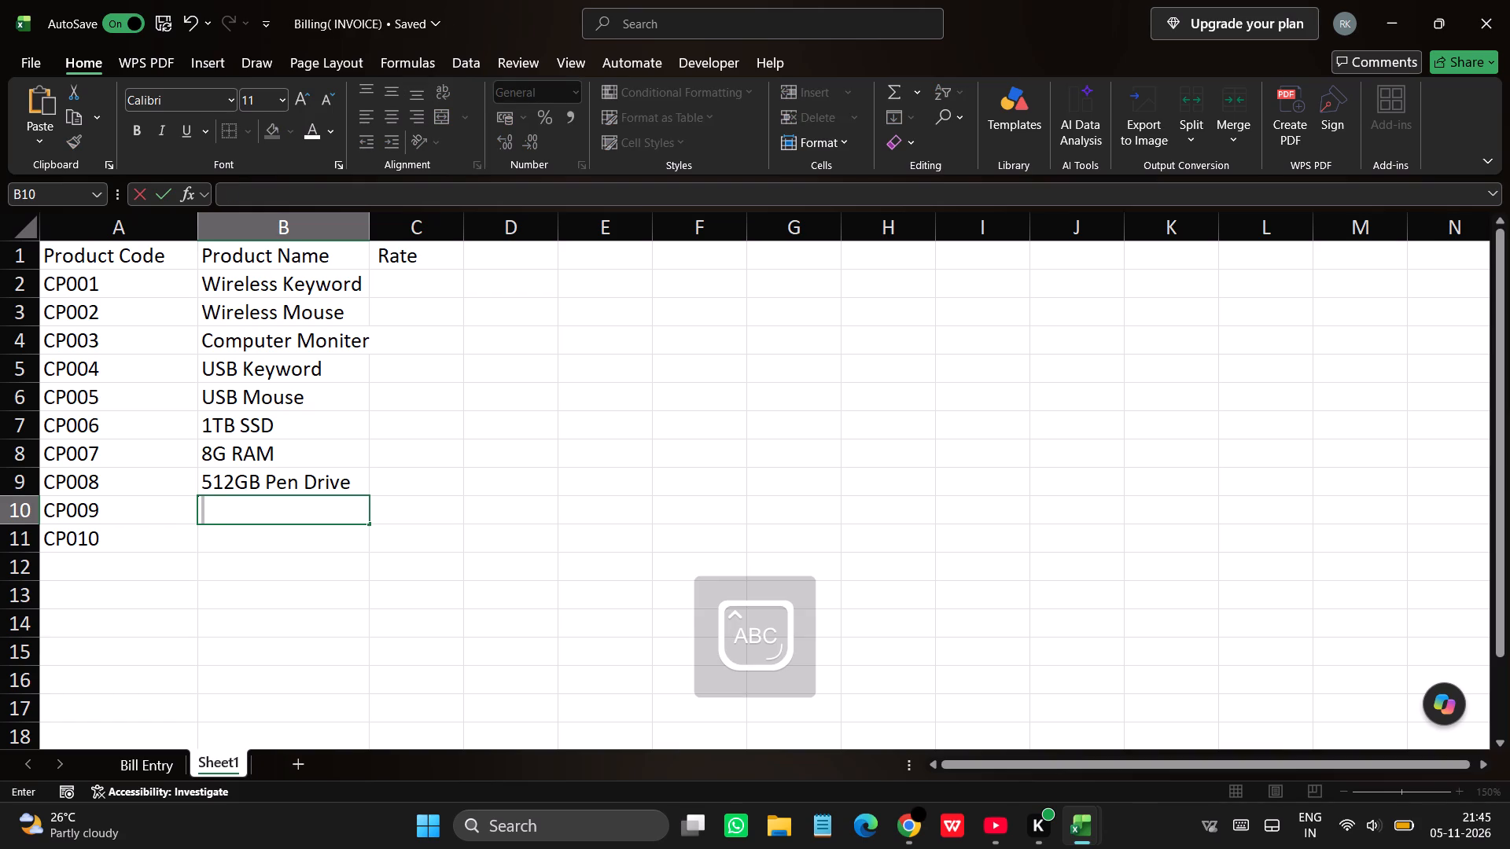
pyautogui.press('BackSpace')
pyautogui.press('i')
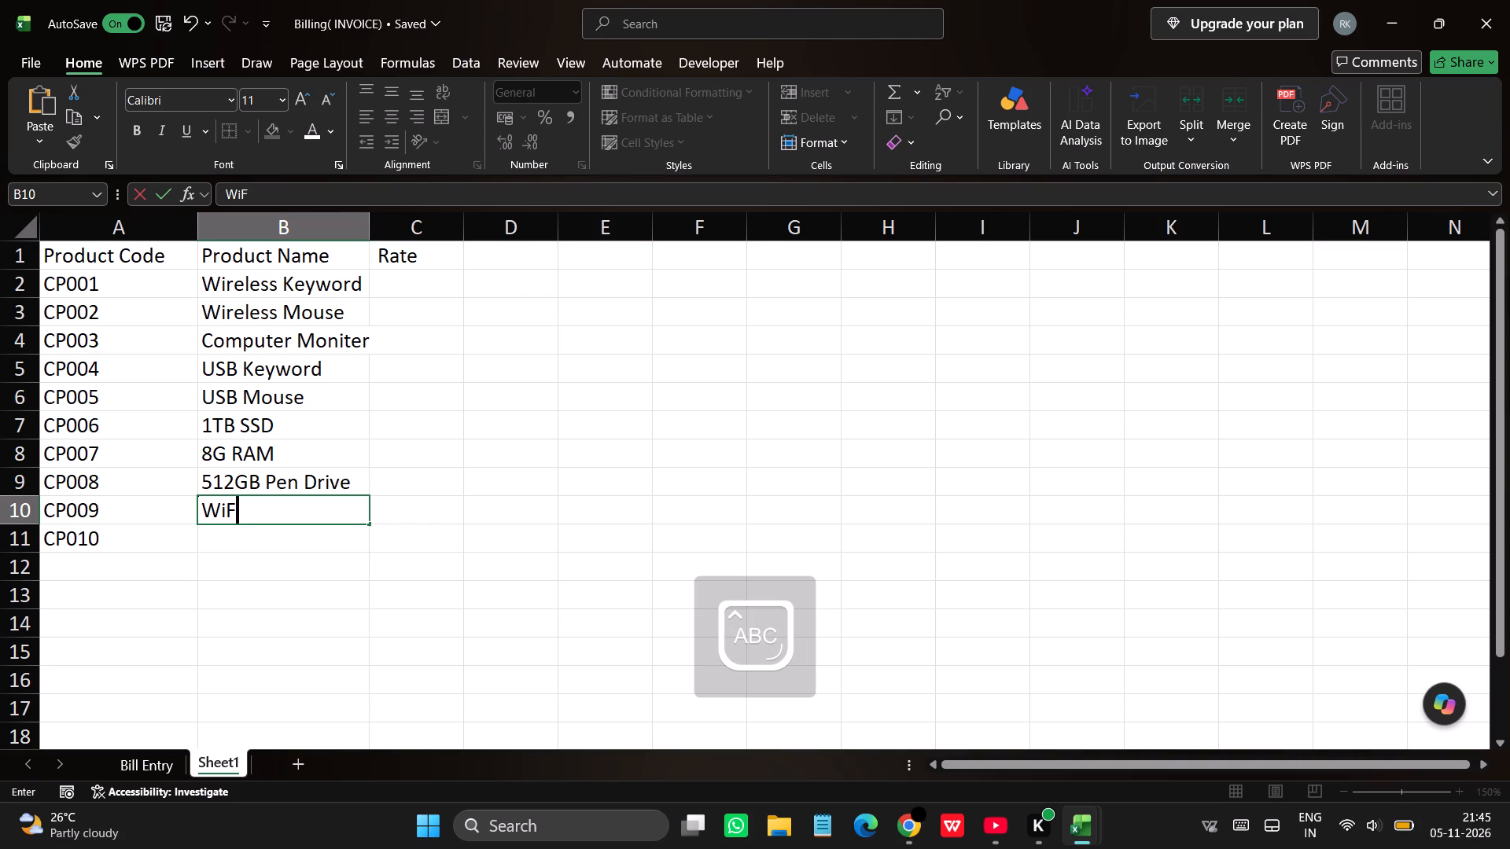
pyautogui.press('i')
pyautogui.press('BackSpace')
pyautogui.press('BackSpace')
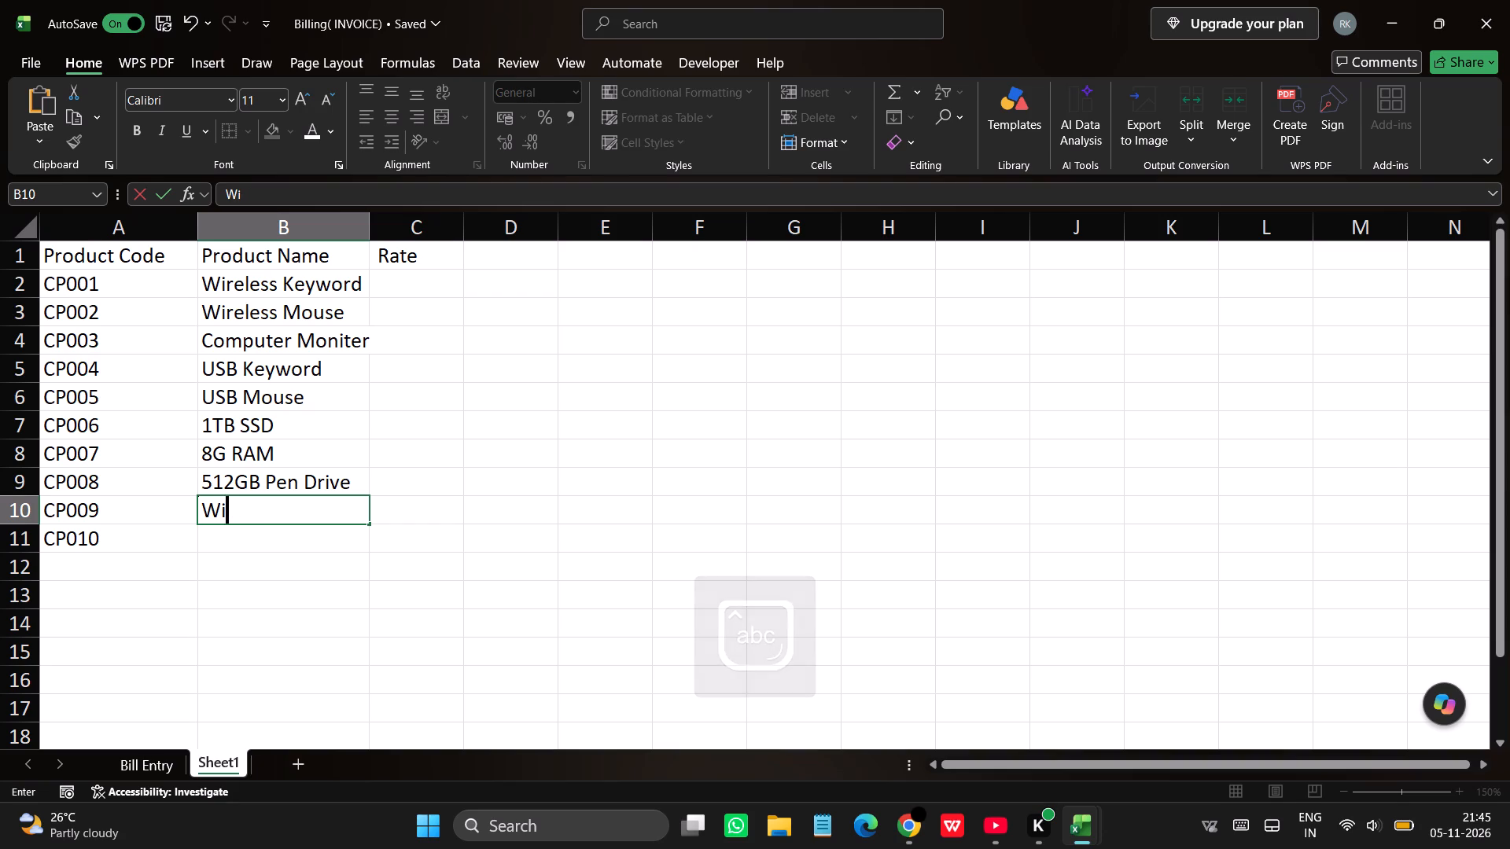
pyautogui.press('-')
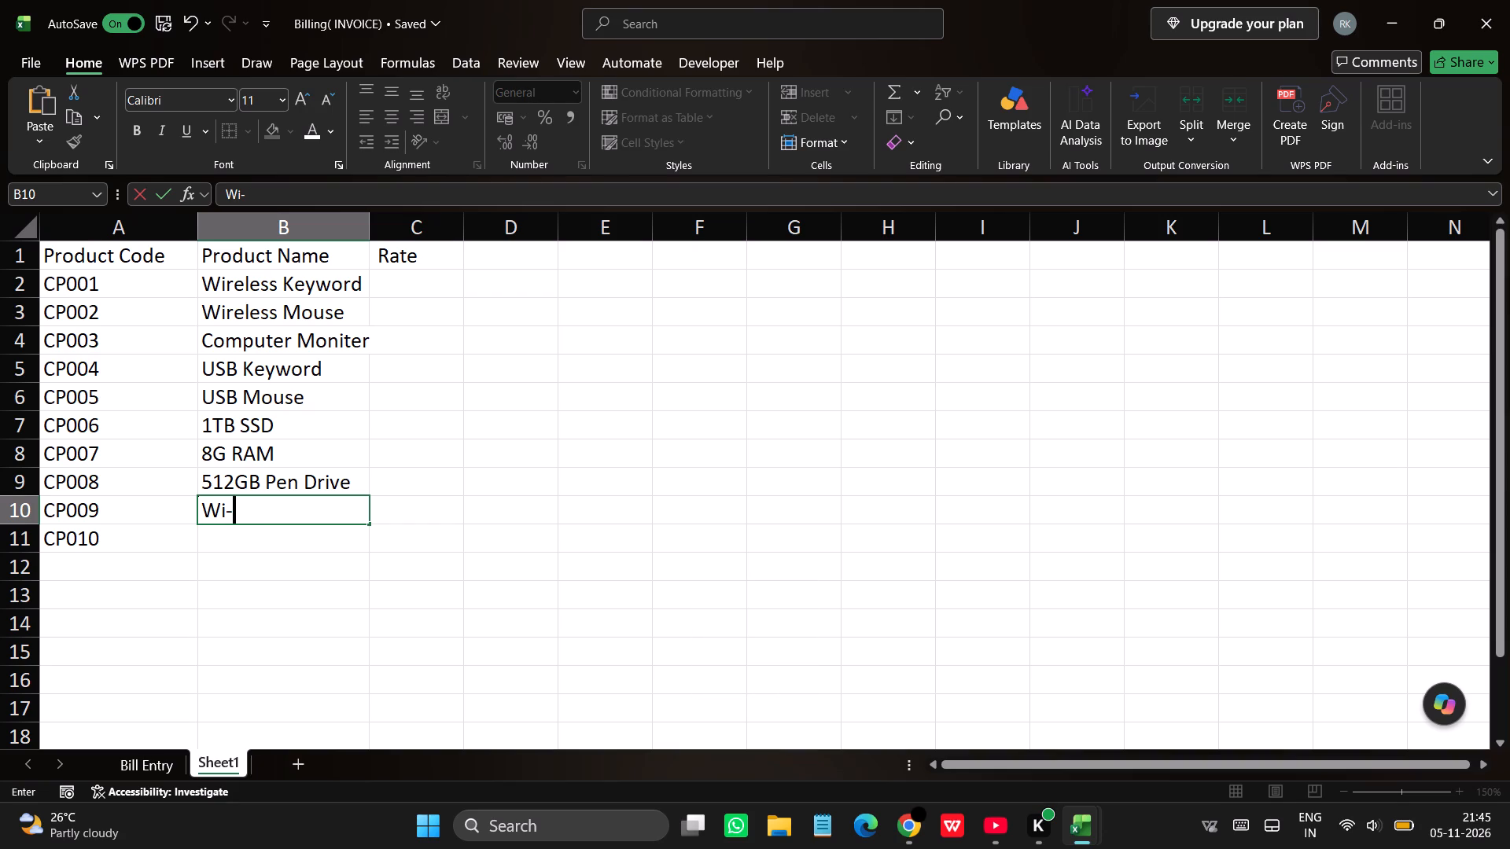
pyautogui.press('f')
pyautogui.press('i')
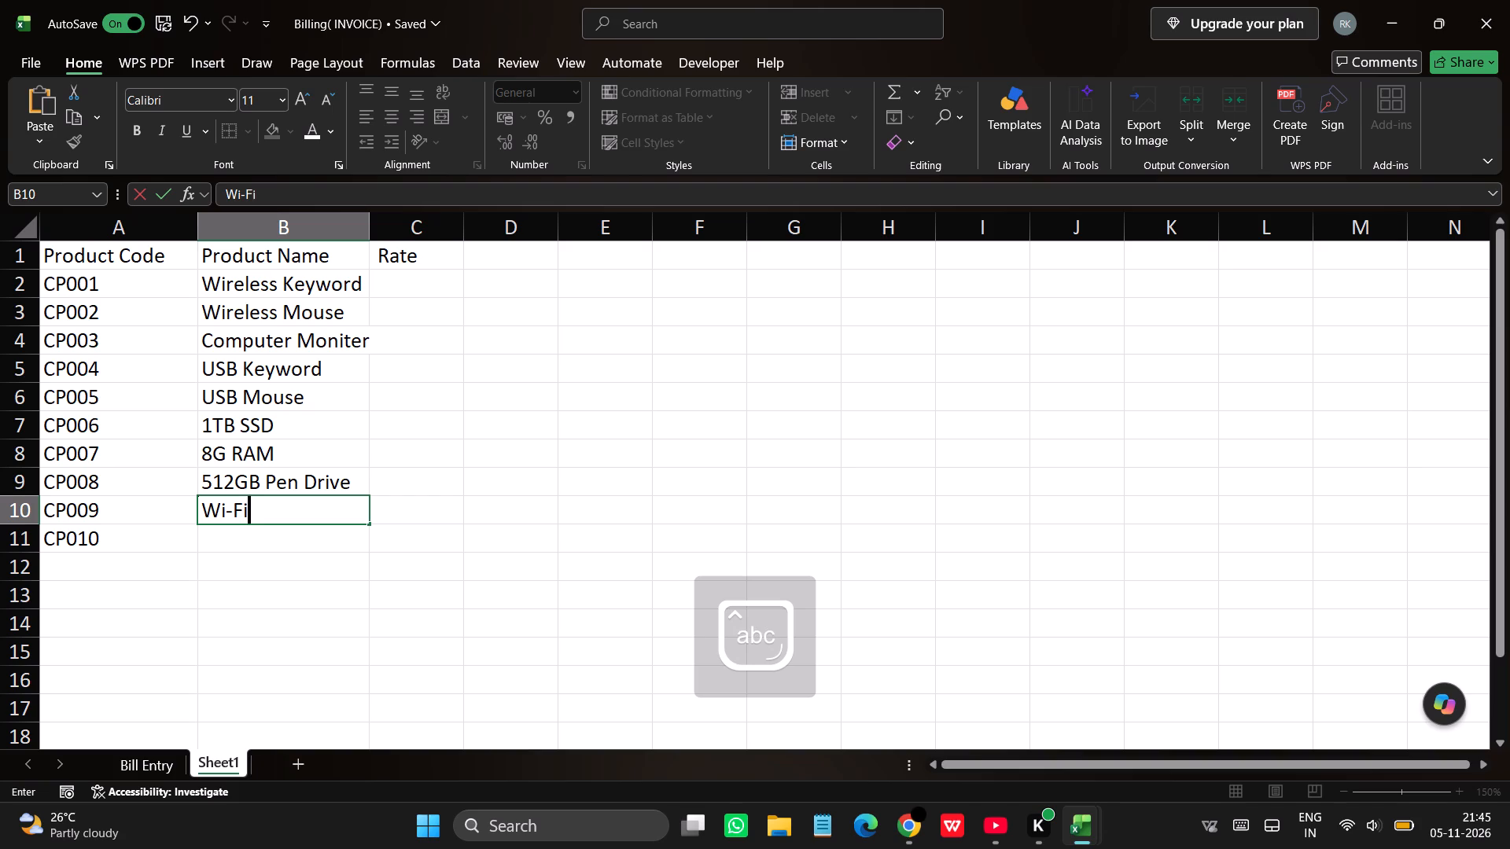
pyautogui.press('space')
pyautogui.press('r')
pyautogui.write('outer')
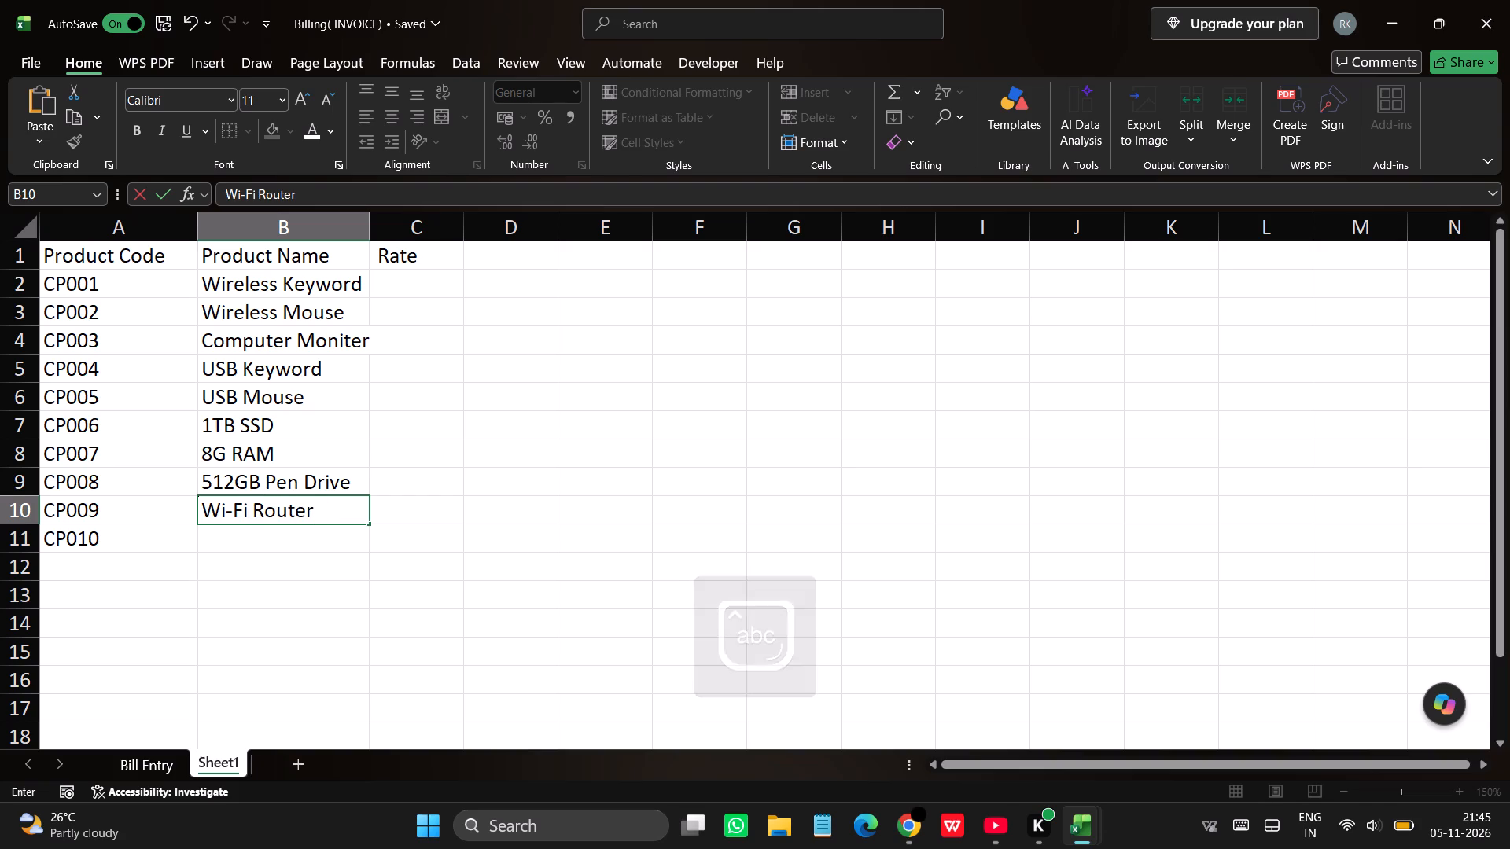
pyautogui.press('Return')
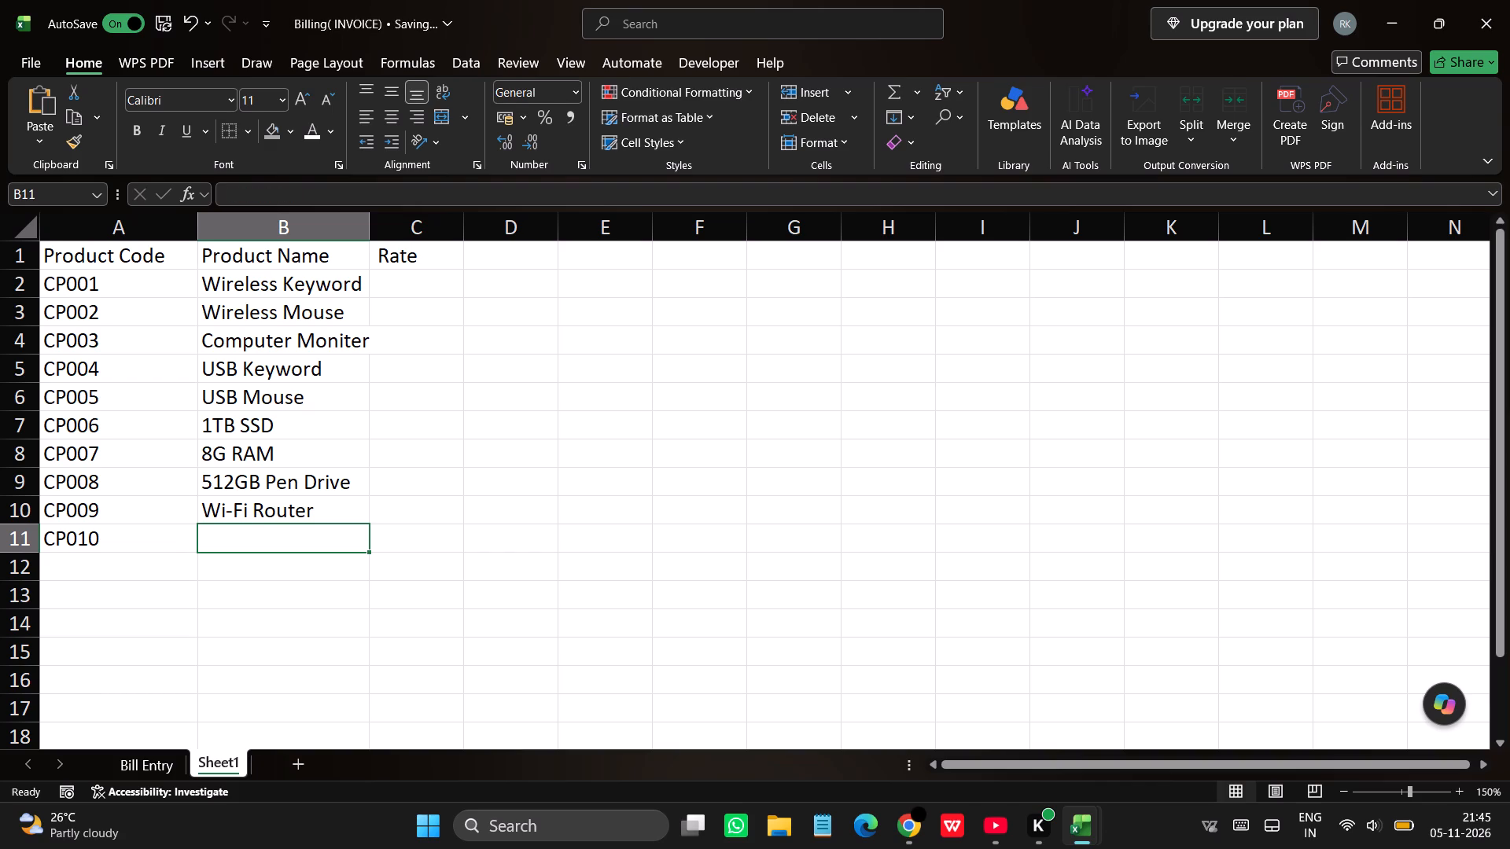
# Enter a product name starting with 650W in cell B11 for code CP010.
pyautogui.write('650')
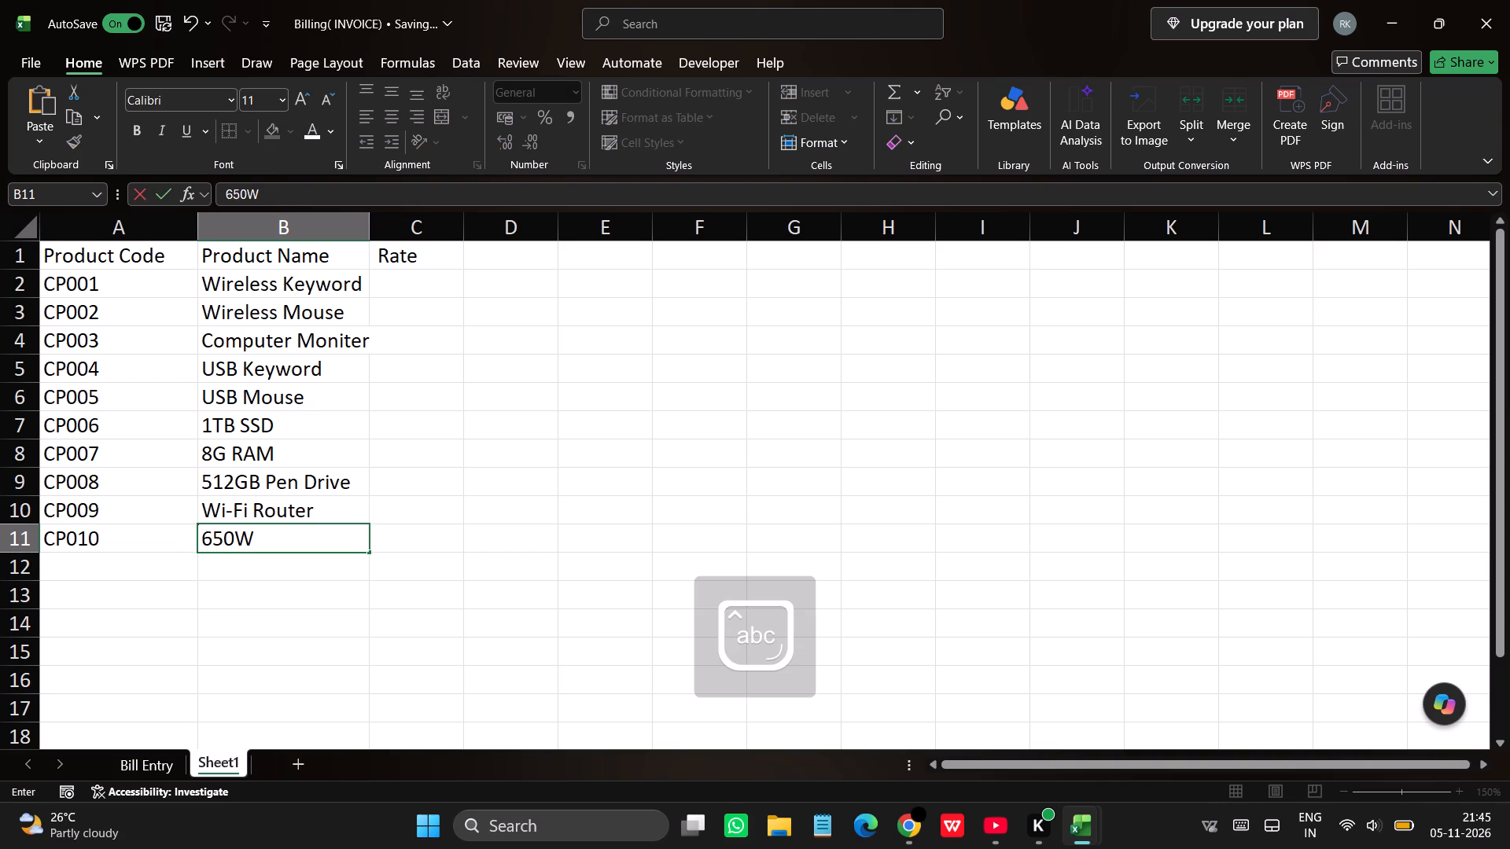
# Complete the product name 650W SMPS in cell B11 for code CP010.
pyautogui.press('space')
pyautogui.press('d')
pyautogui.press('BackSpace')
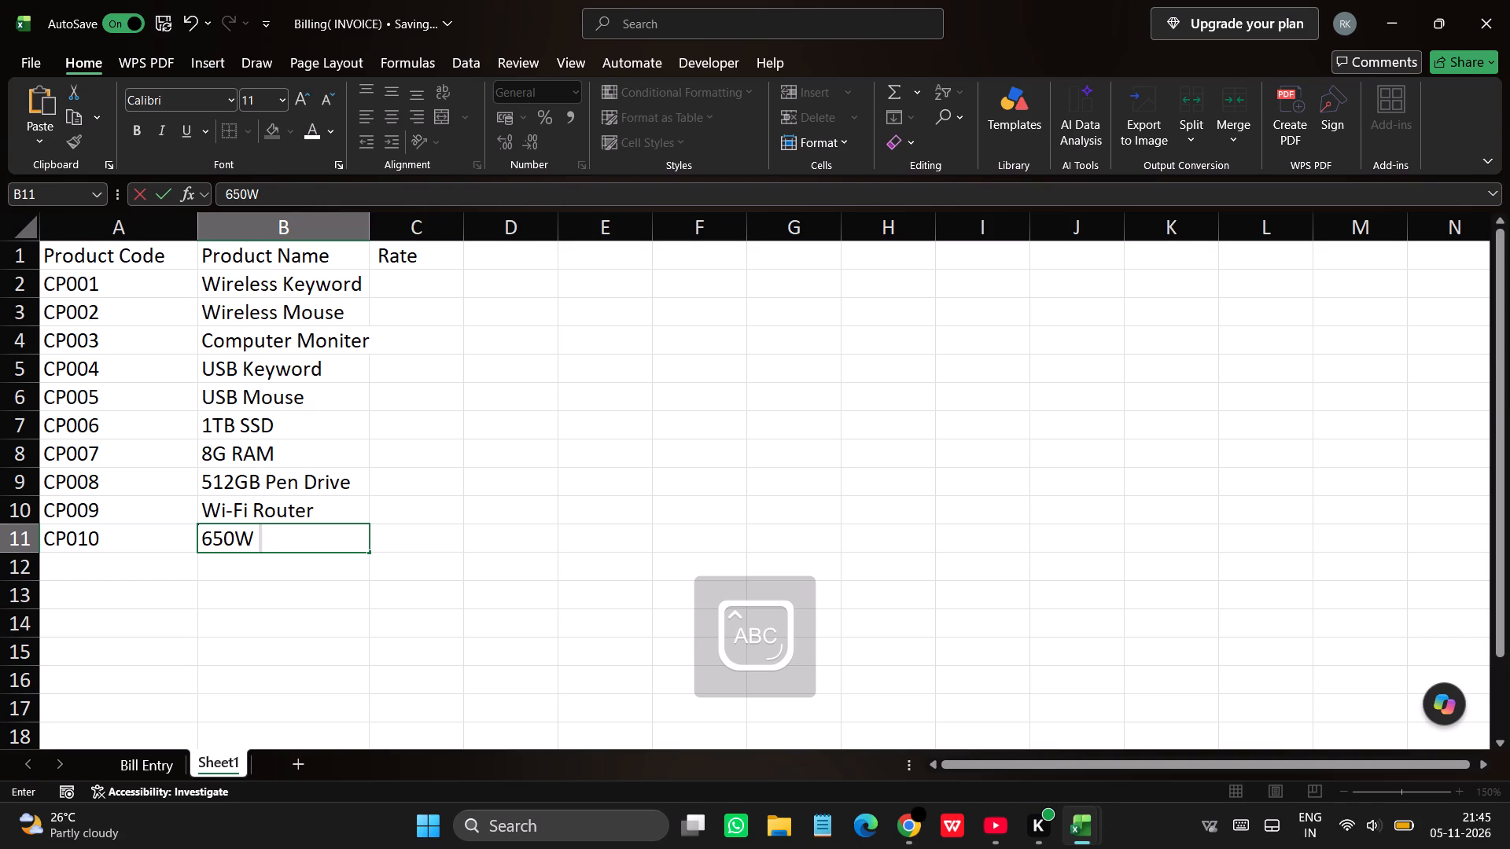
pyautogui.press('s')
pyautogui.write('MPS')
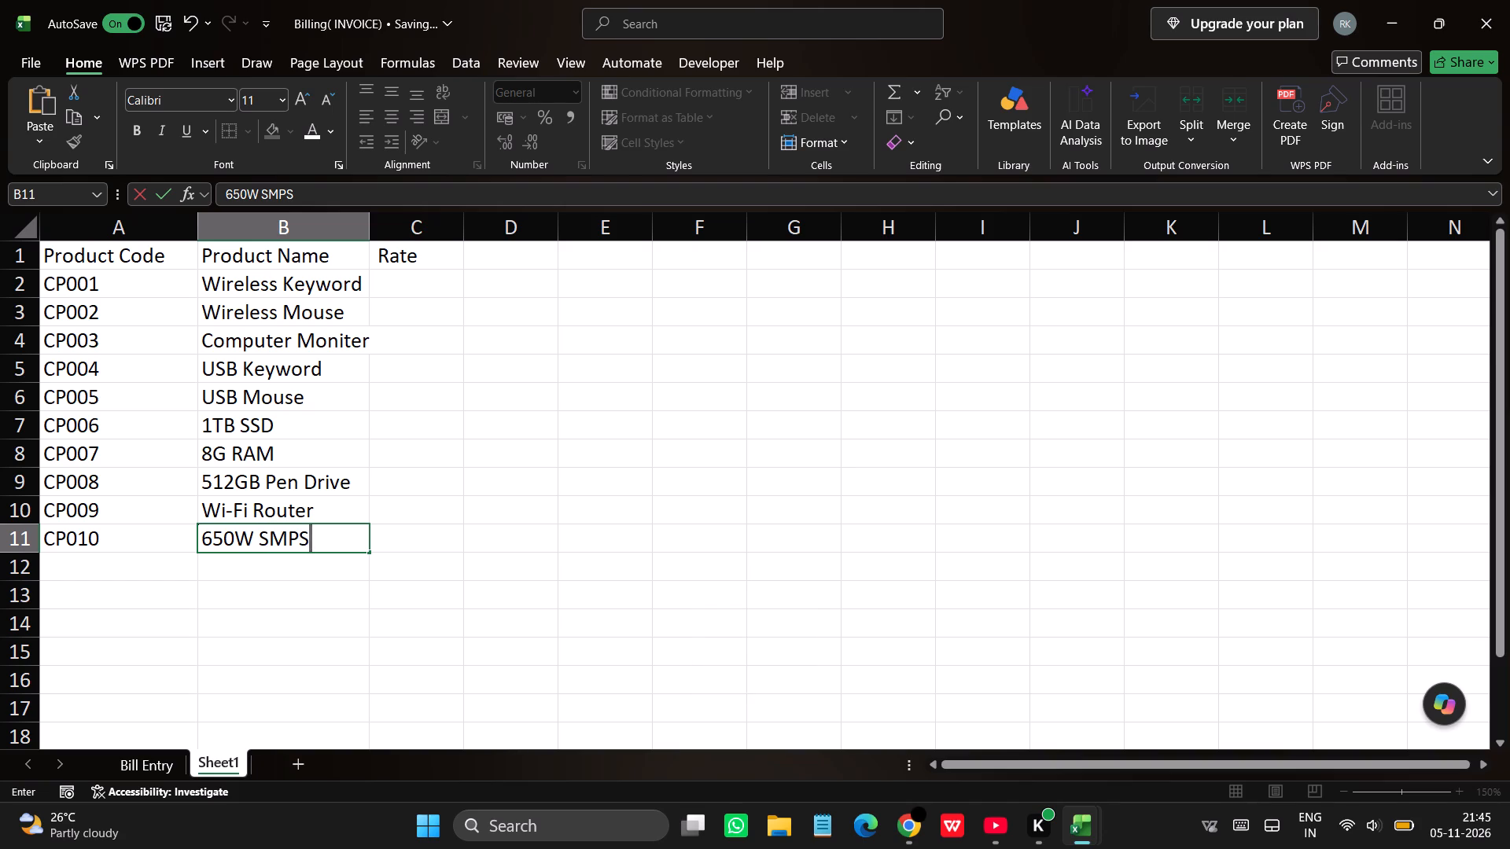
# Widen the Product Name column B slightly so that the longest product name fits.
pyautogui.click(365, 234)
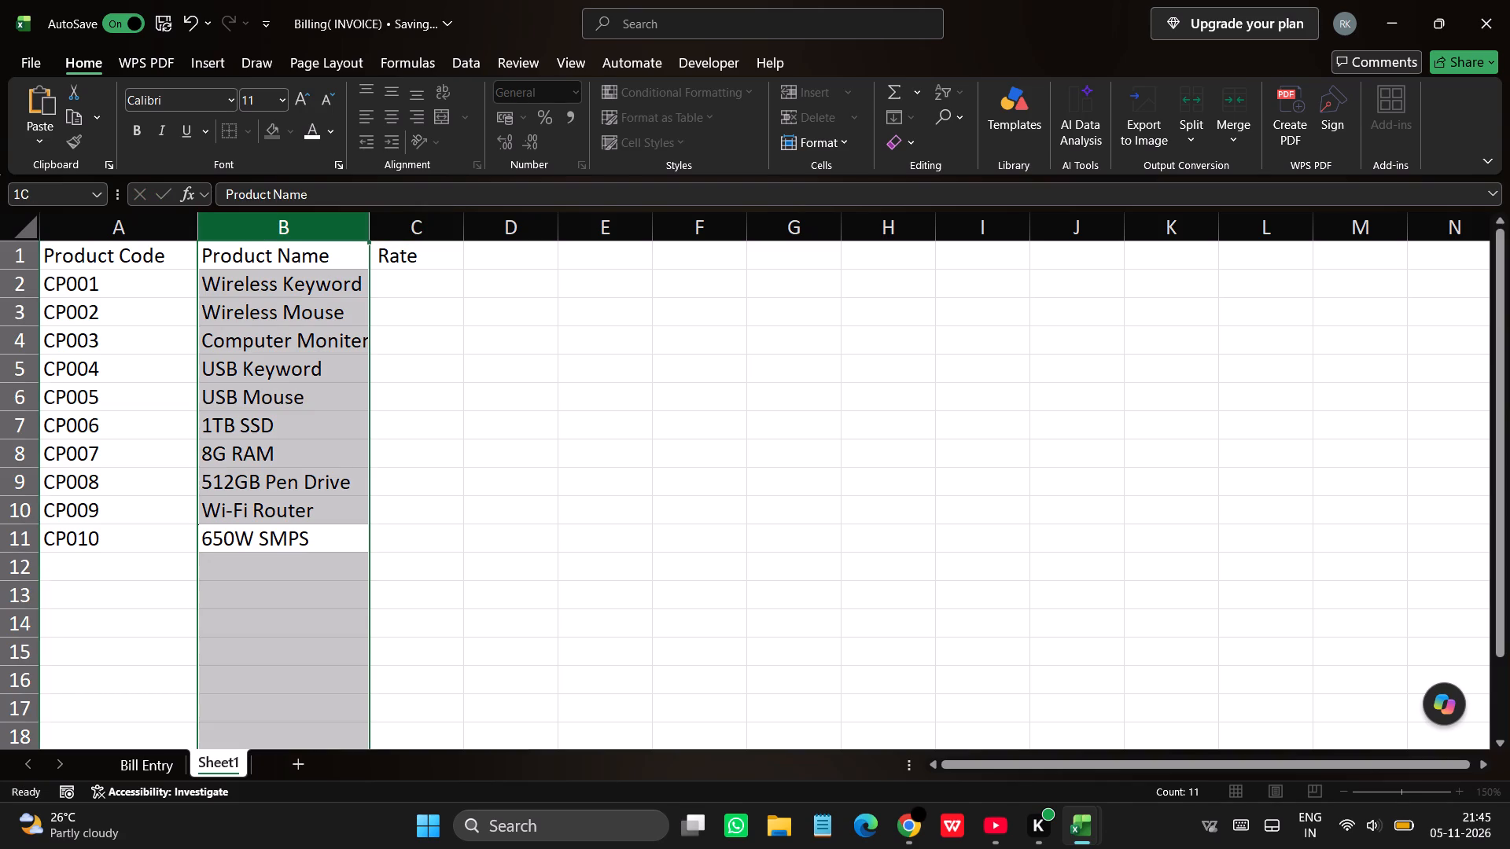
pyautogui.click(367, 234)
pyautogui.moveTo(367, 234); pyautogui.dragTo(383, 240)
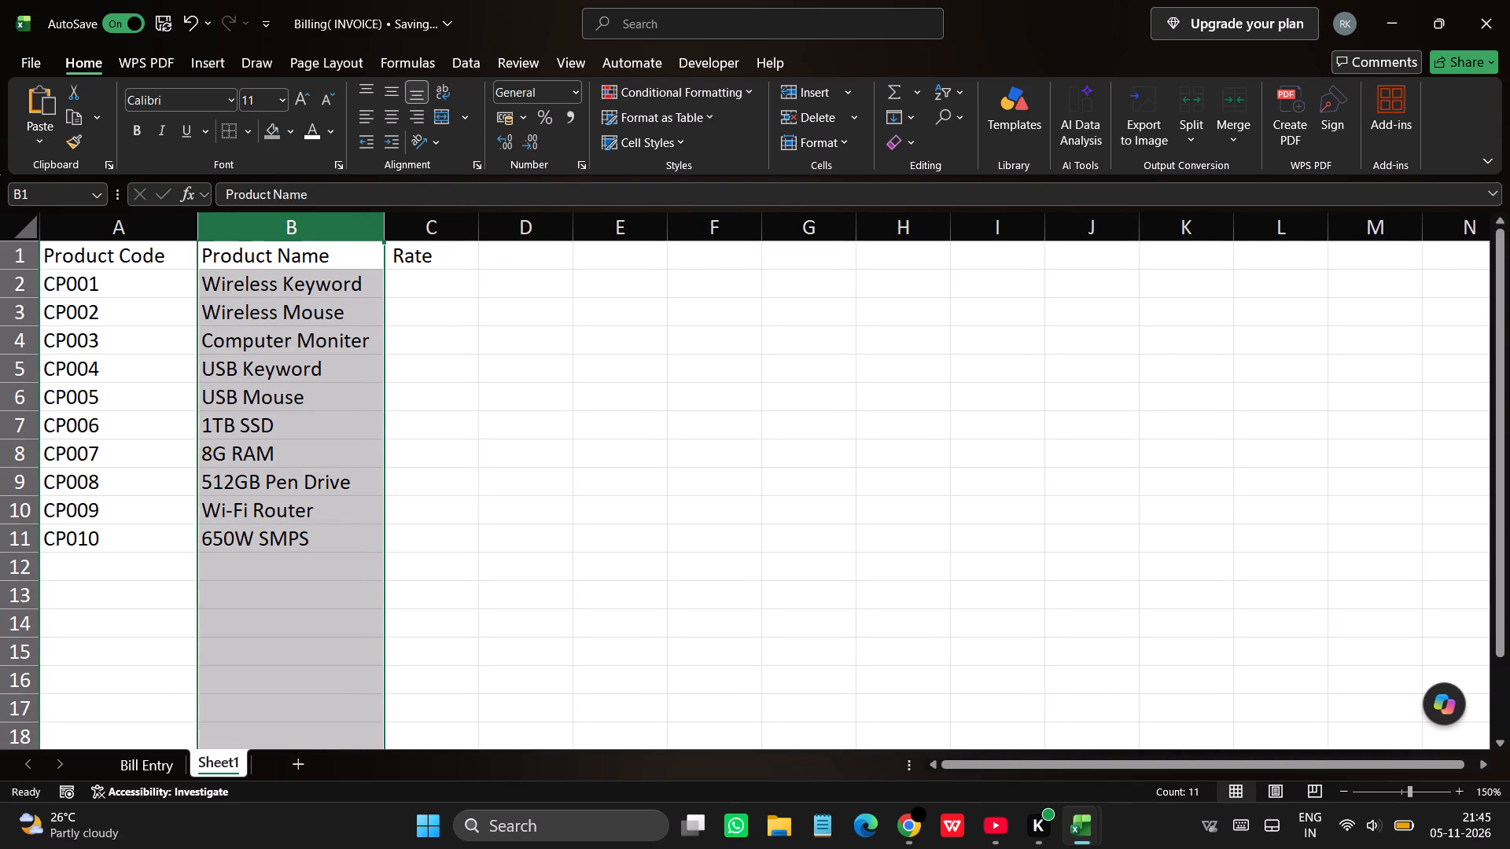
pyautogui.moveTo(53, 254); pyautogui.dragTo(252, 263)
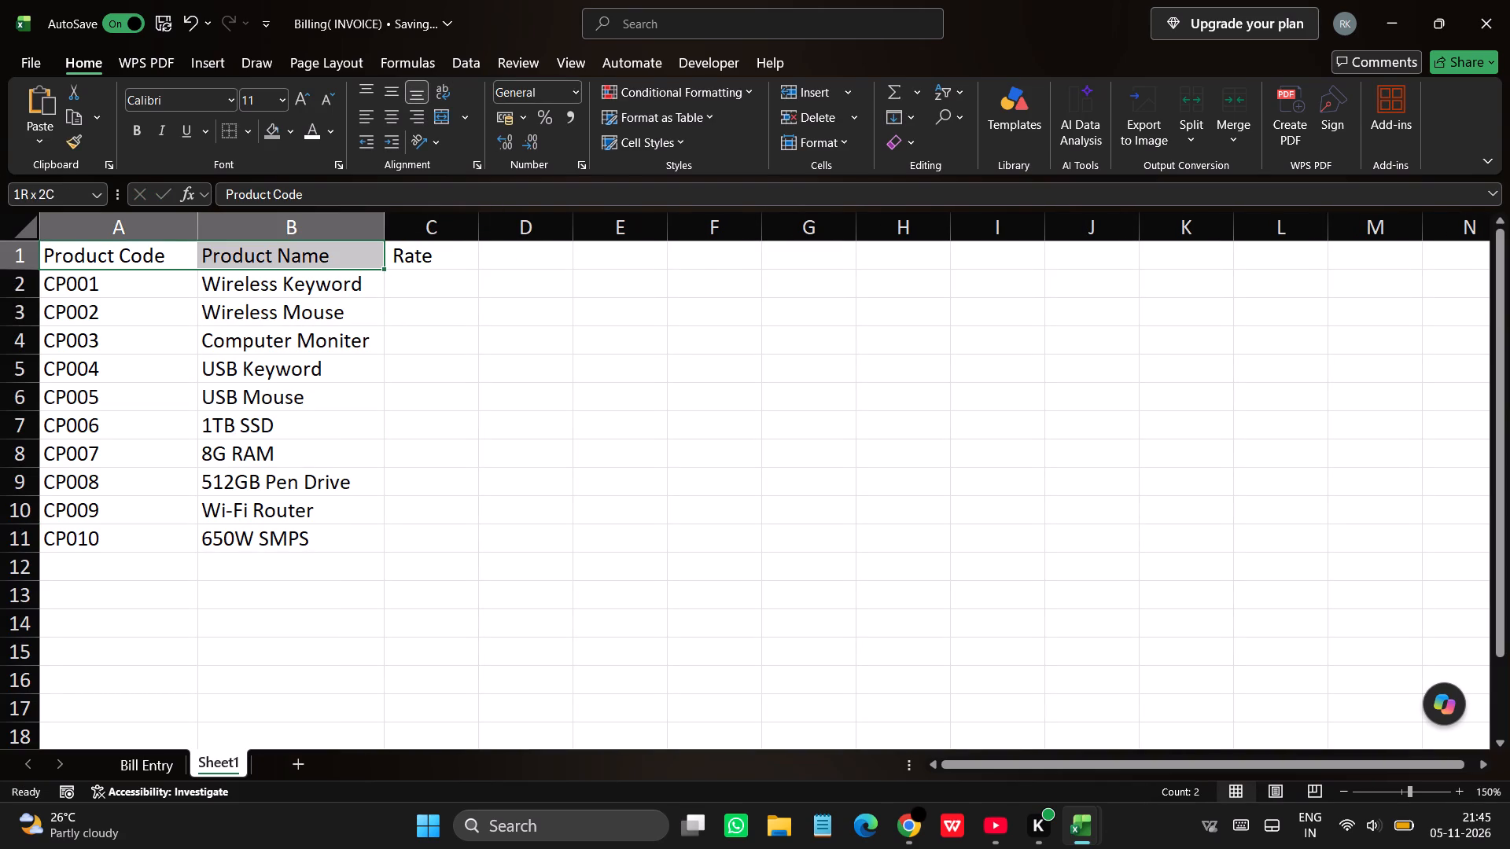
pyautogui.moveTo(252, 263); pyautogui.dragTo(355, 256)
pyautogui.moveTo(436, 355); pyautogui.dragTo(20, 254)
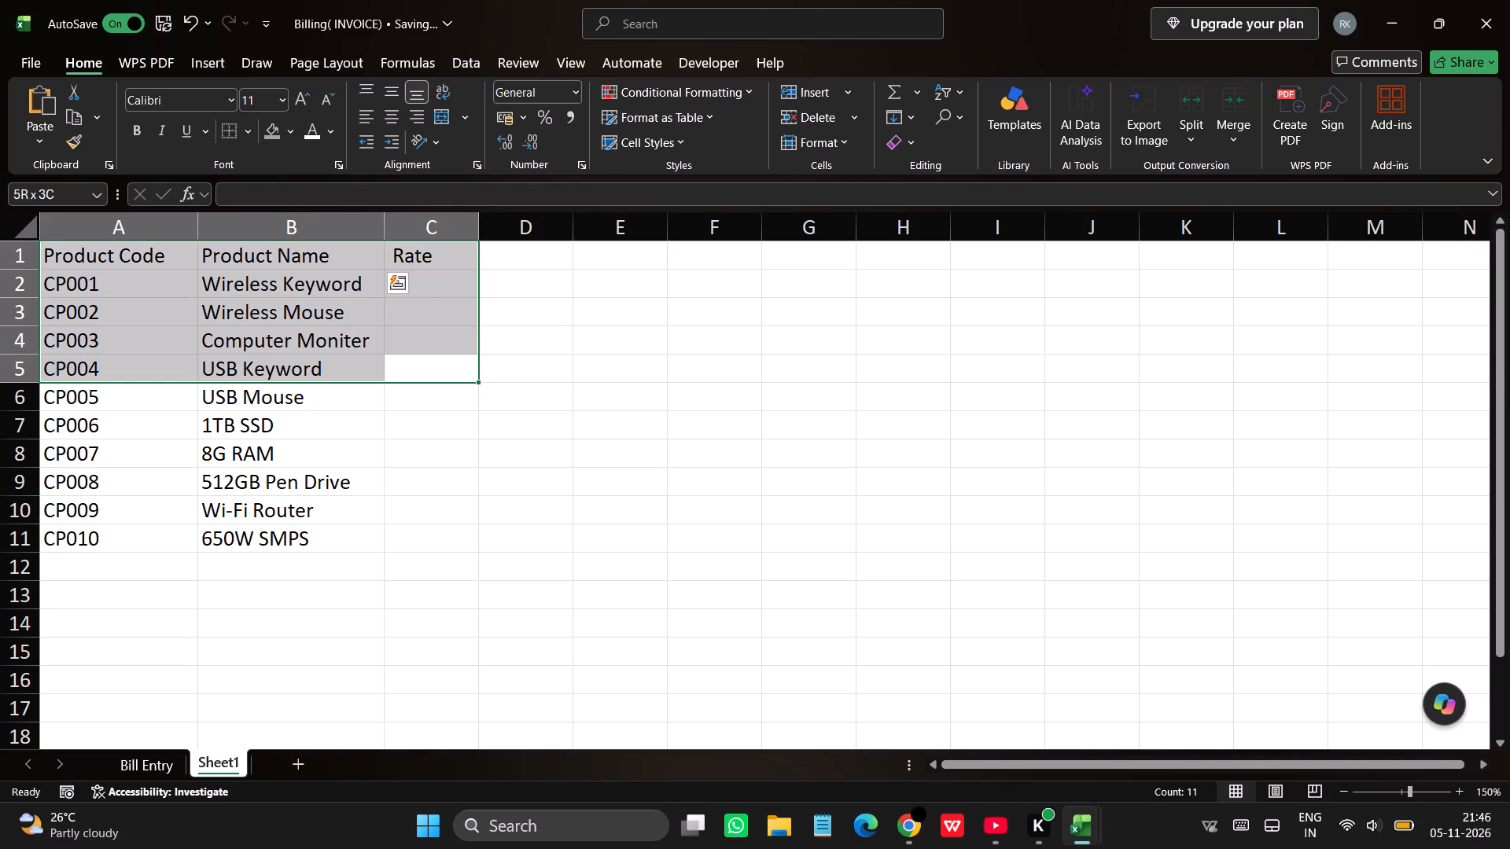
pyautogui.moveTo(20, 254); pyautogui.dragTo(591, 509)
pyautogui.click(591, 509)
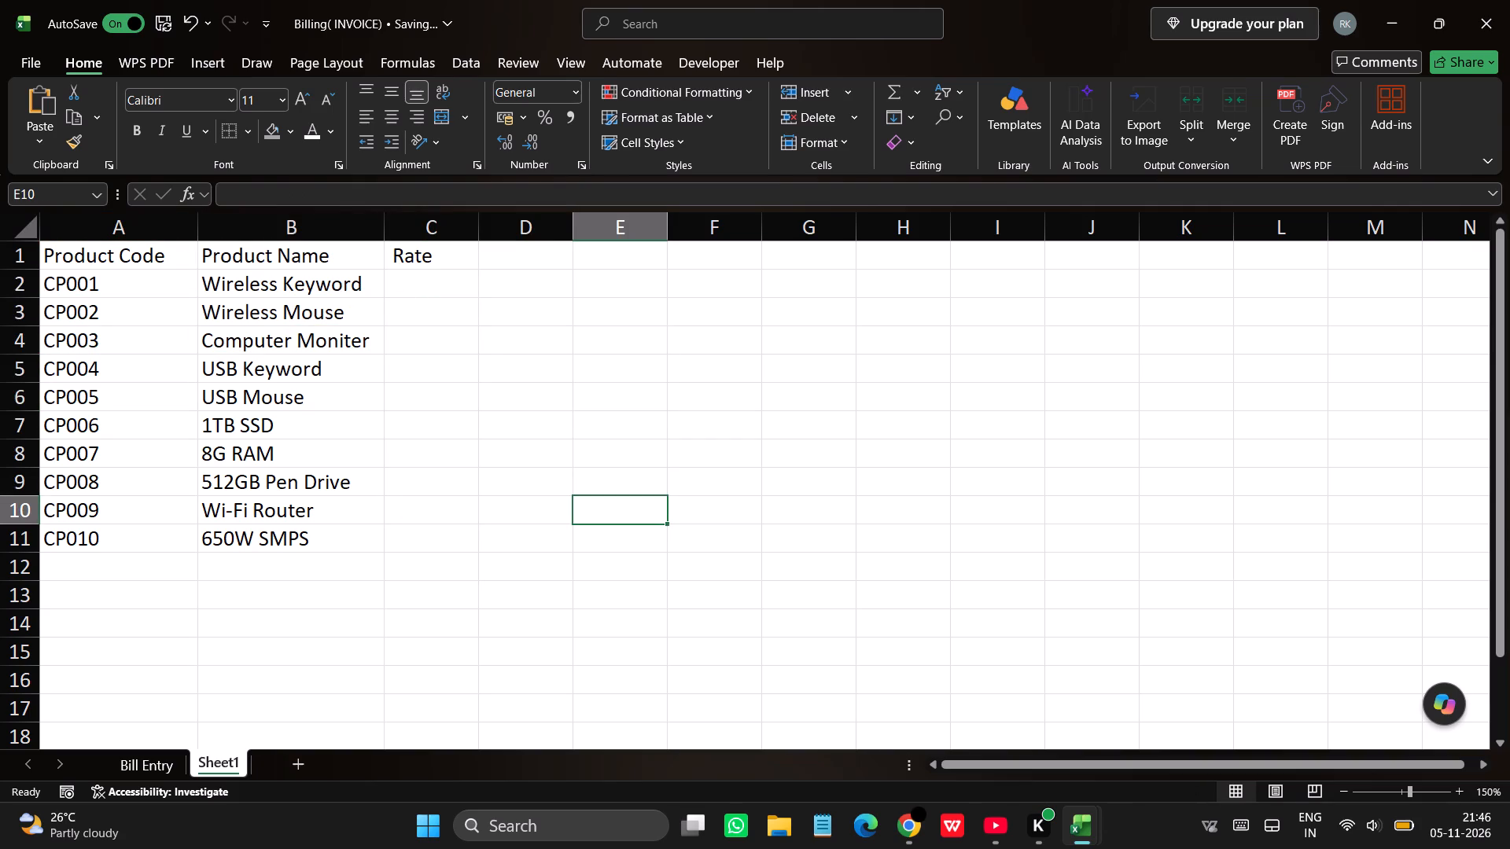
# Make the header cells A1:C1 (Product Code, Product Name, Rate) bold.
pyautogui.moveTo(90, 263); pyautogui.dragTo(403, 265)
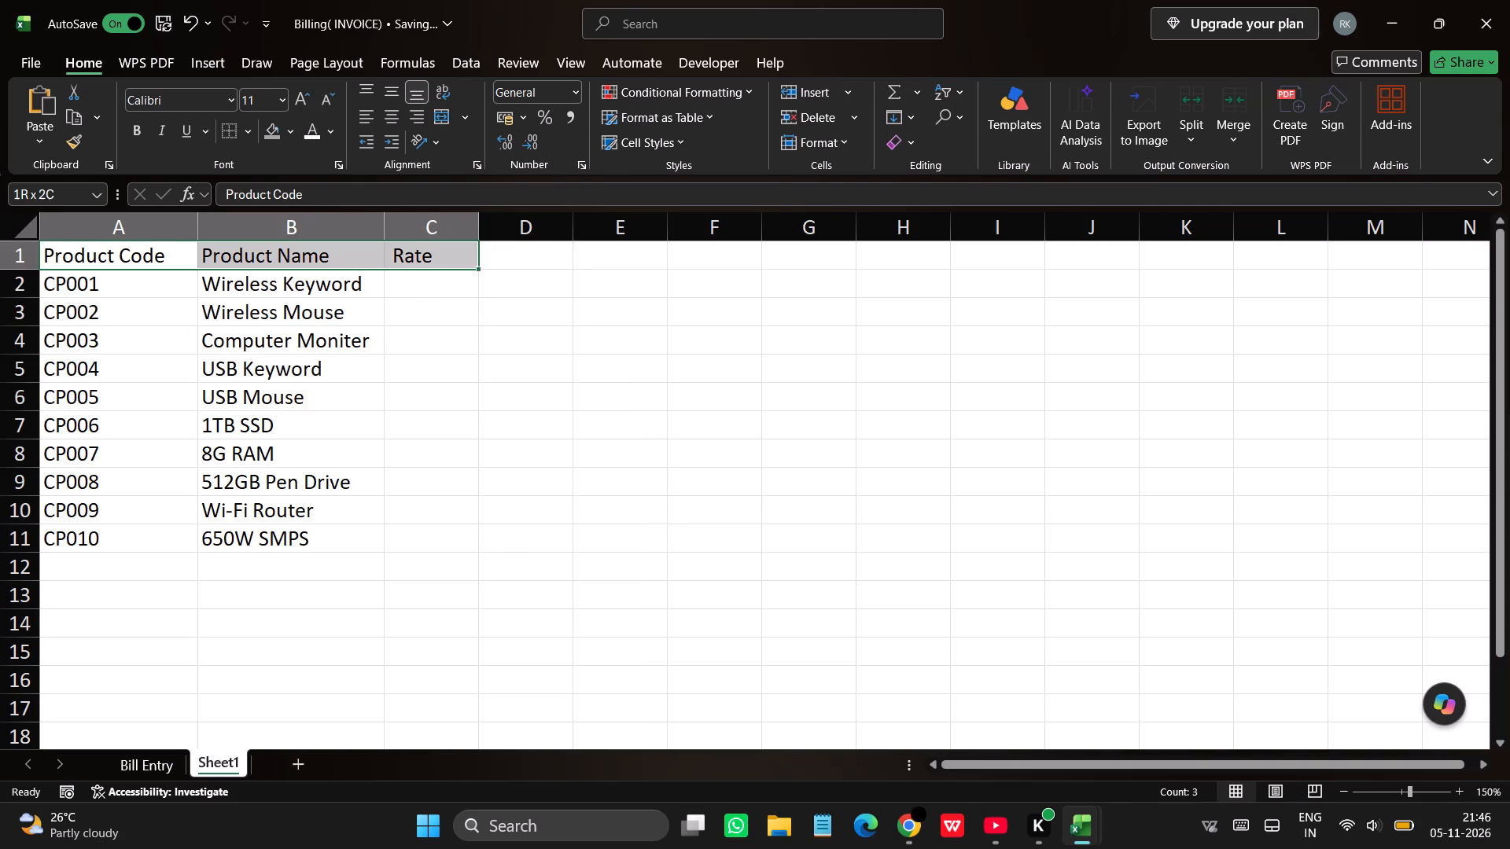
pyautogui.moveTo(403, 265); pyautogui.dragTo(415, 267)
pyautogui.click(415, 267)
pyautogui.click(137, 128)
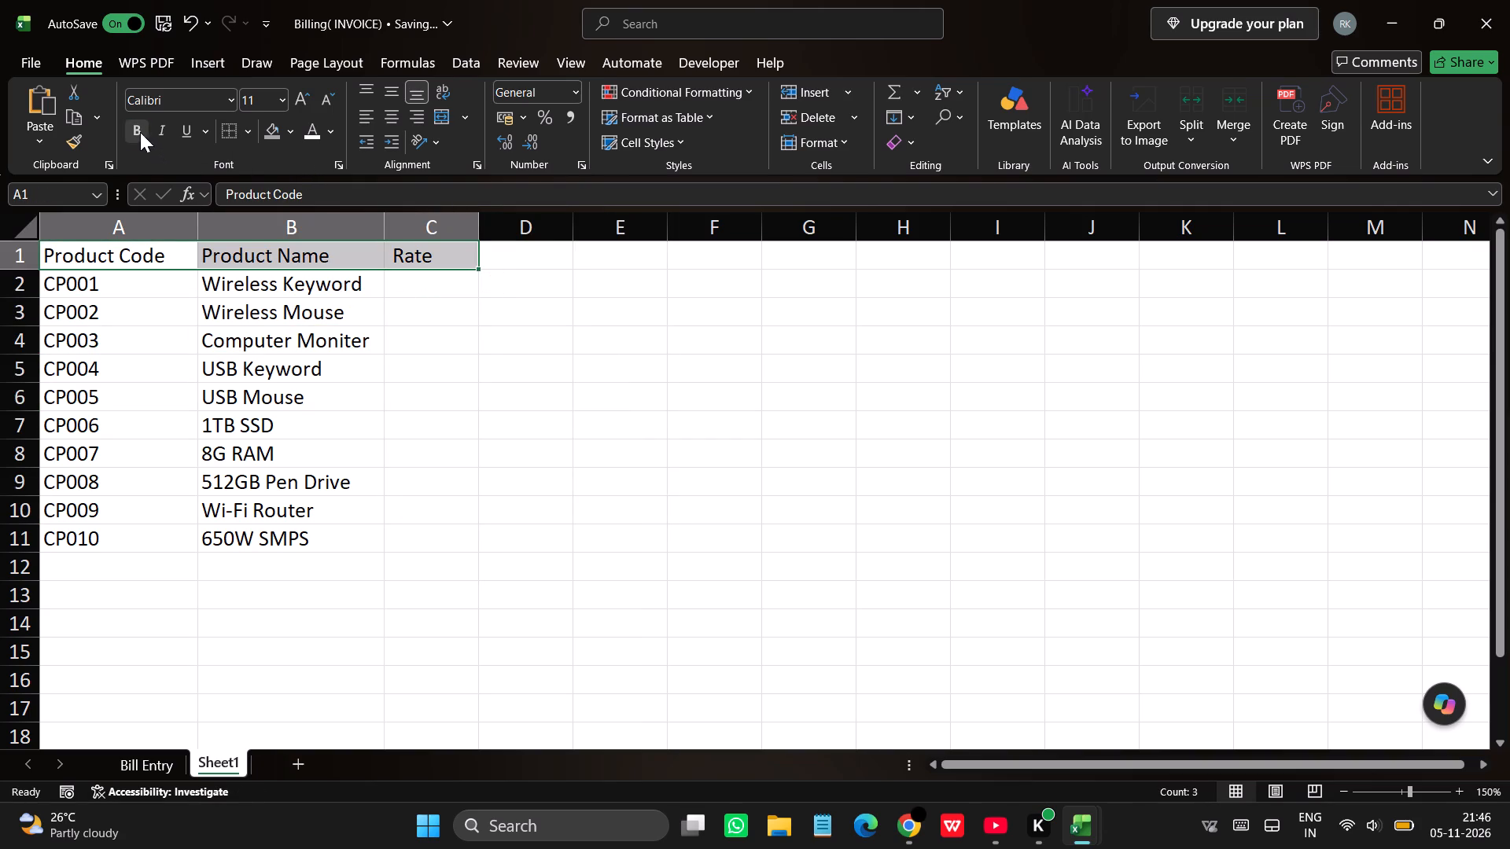
pyautogui.click(140, 132)
pyautogui.click(140, 132)
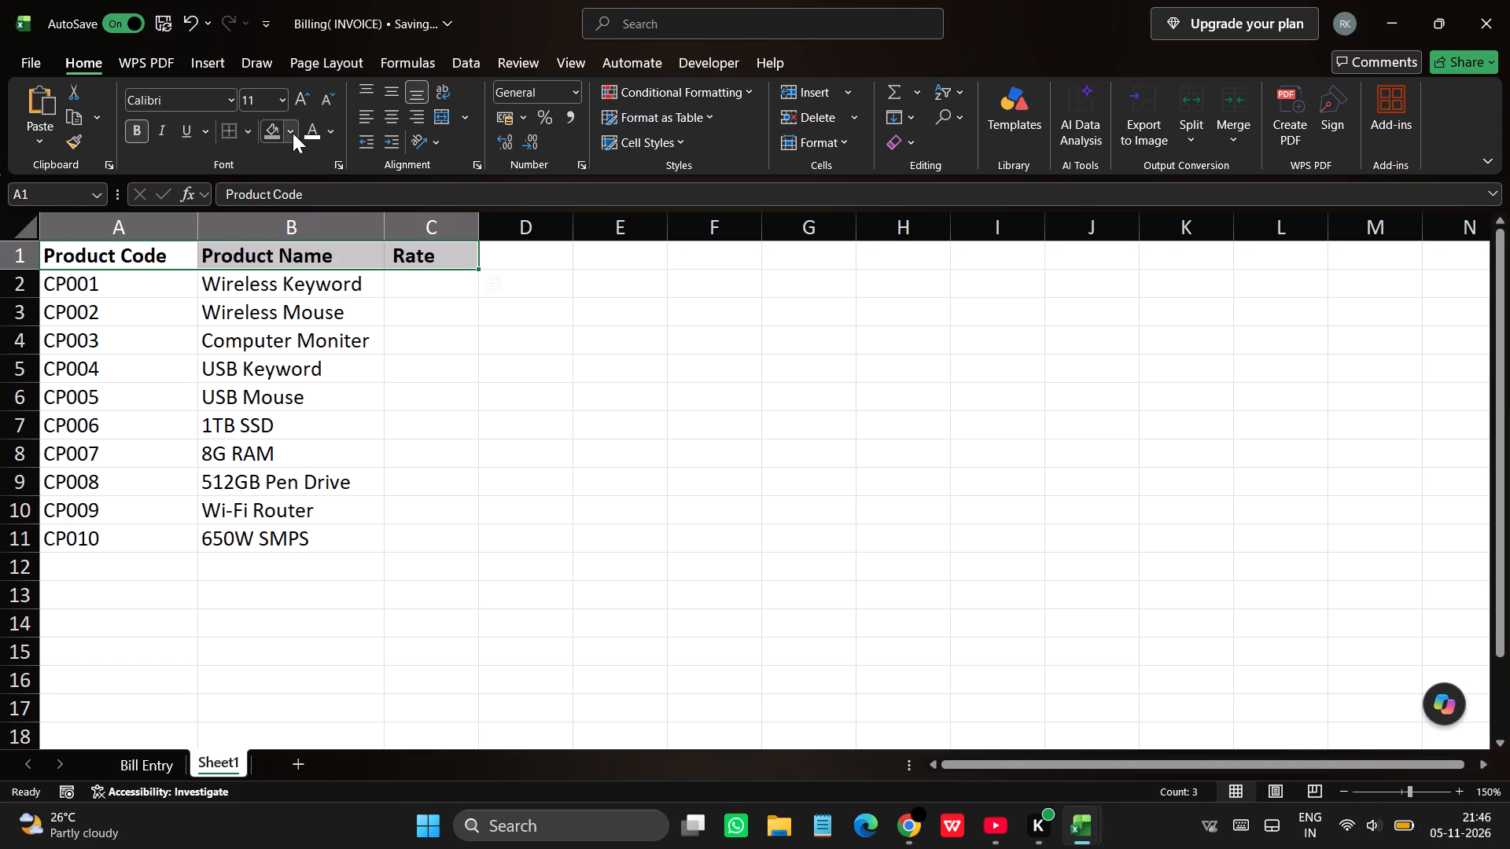
# Fill the header cells A1:C1 with a gold background colour.
pyautogui.click(293, 133)
pyautogui.click(461, 237)
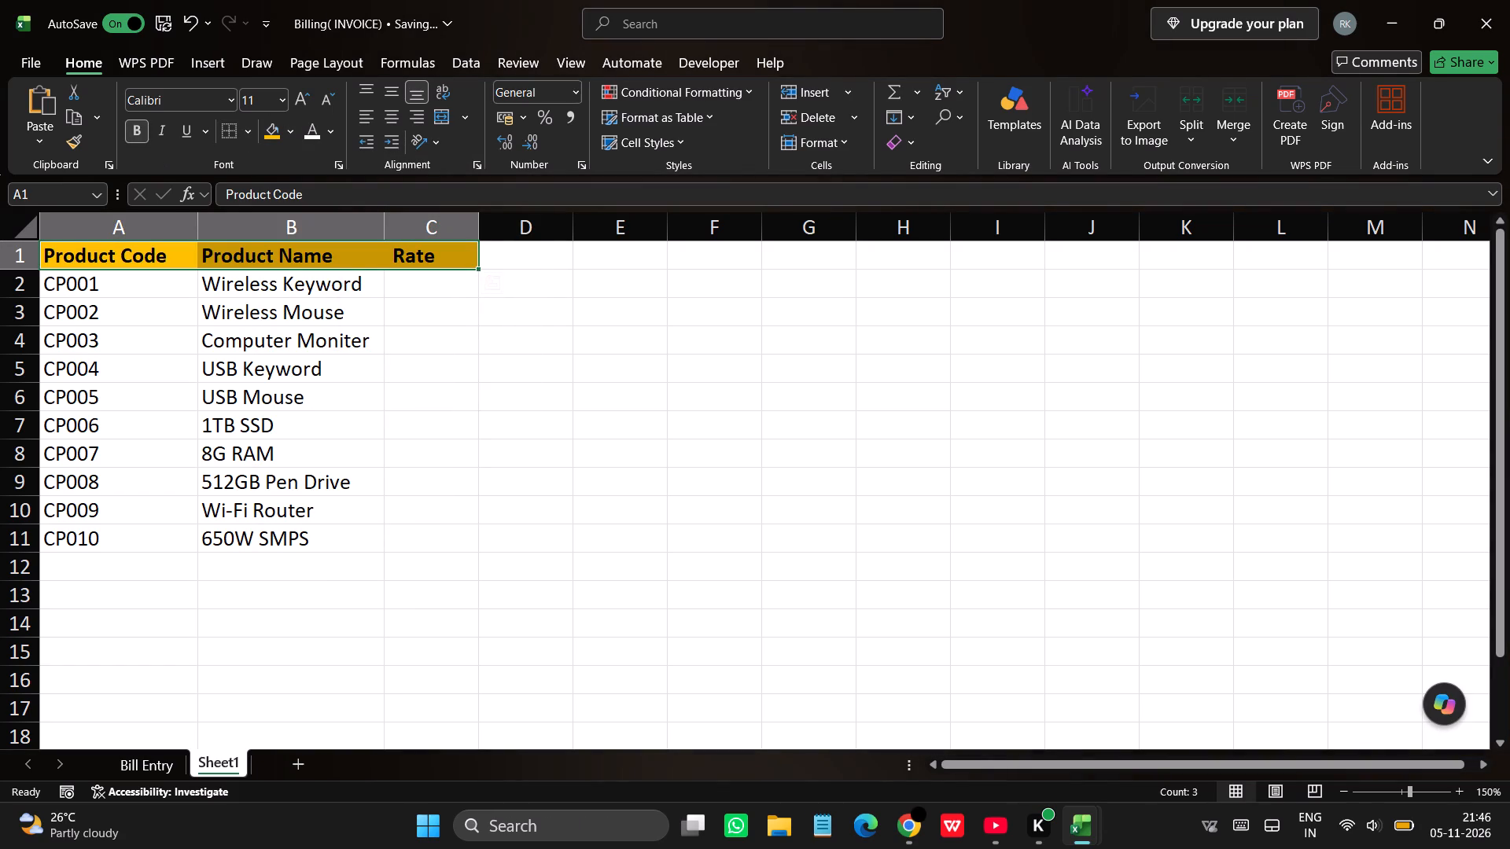
# Make the product rows A2:C11 below the header bold.
pyautogui.moveTo(93, 289); pyautogui.dragTo(435, 532)
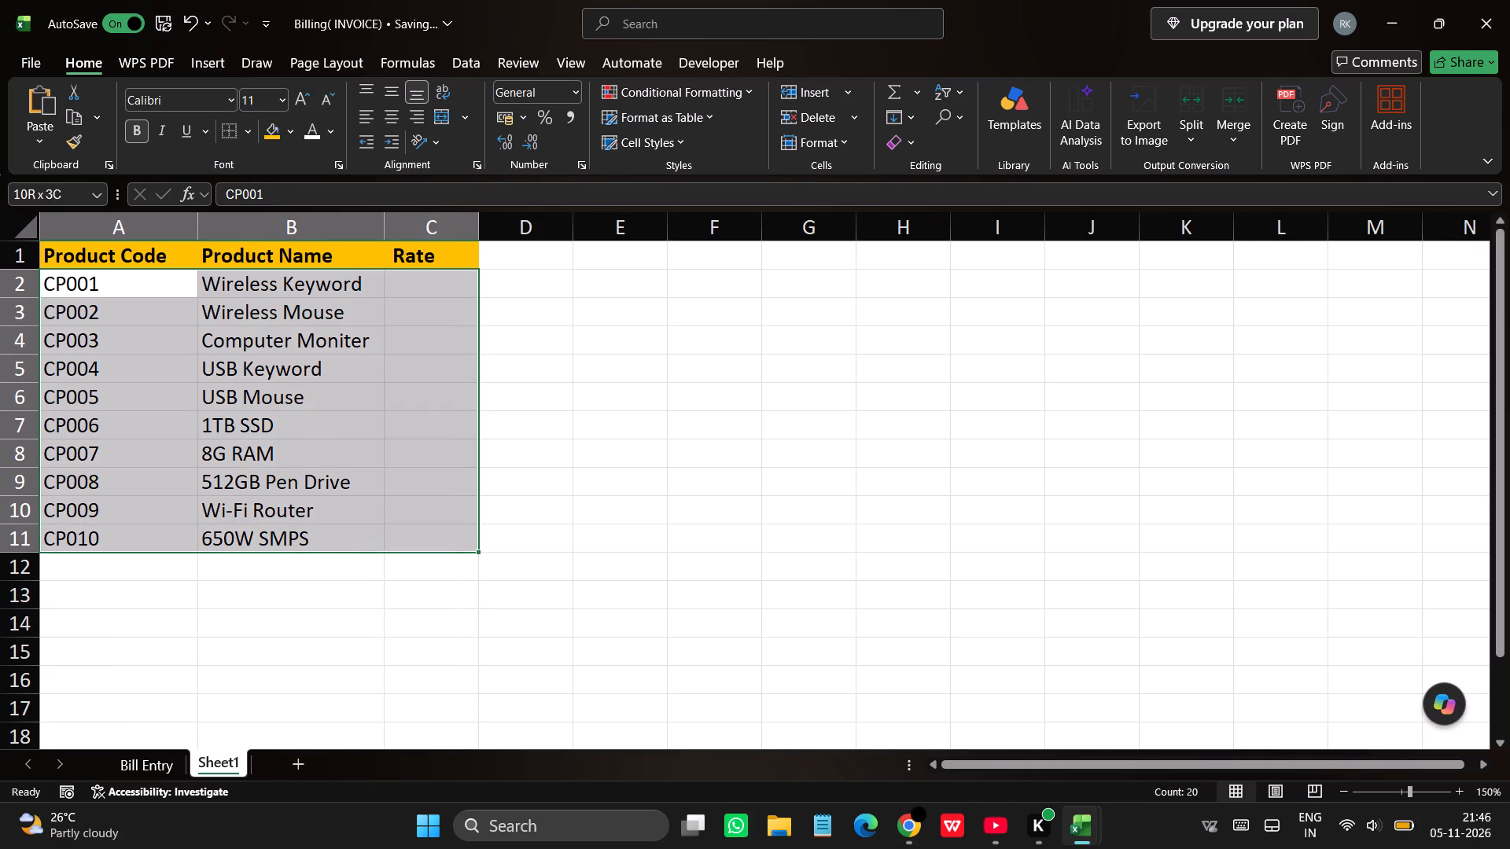
pyautogui.moveTo(435, 532); pyautogui.dragTo(435, 534)
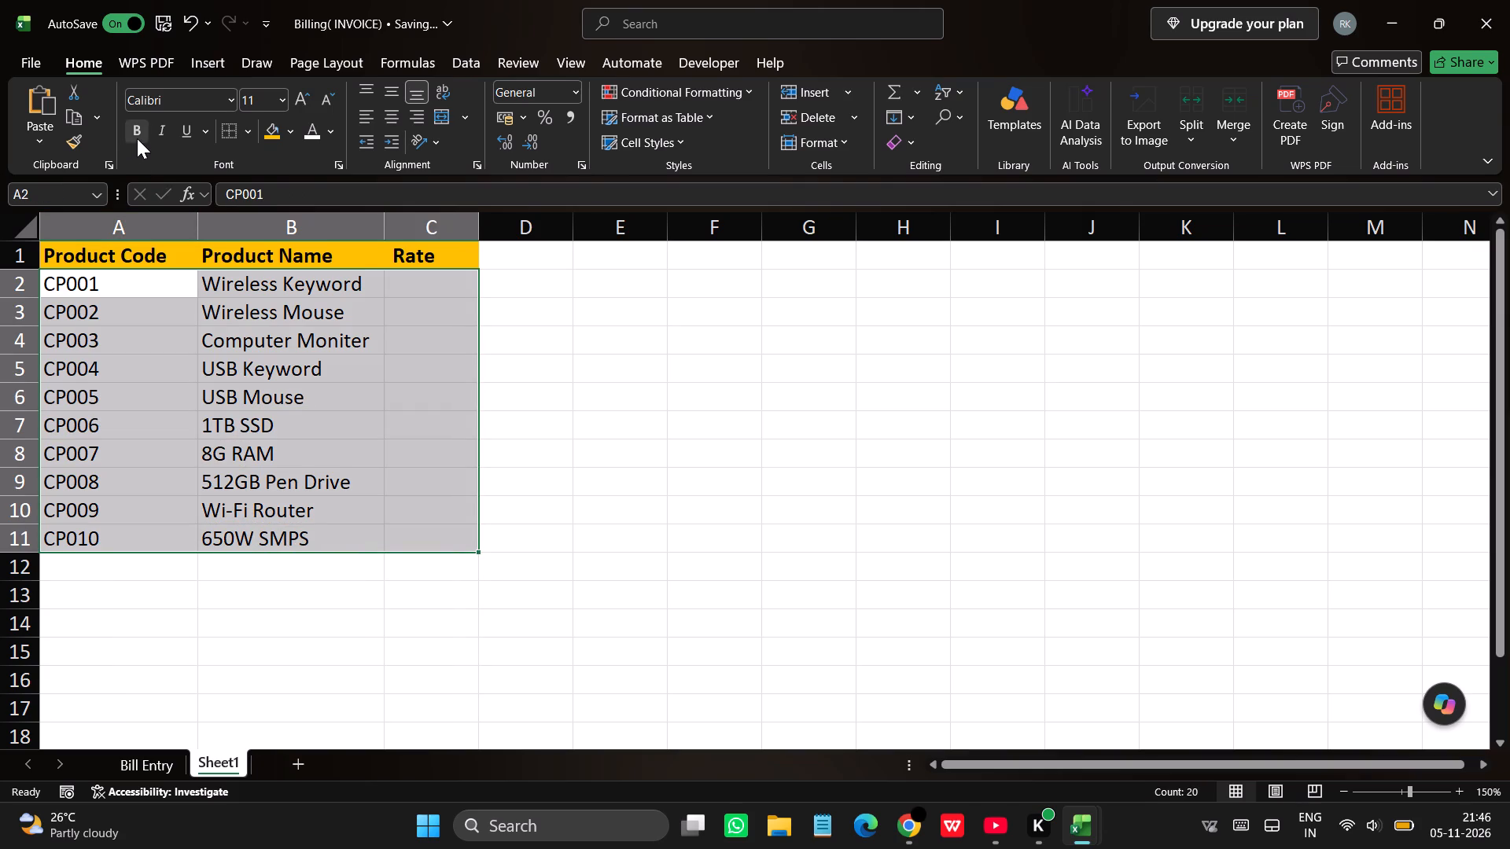
pyautogui.click(137, 138)
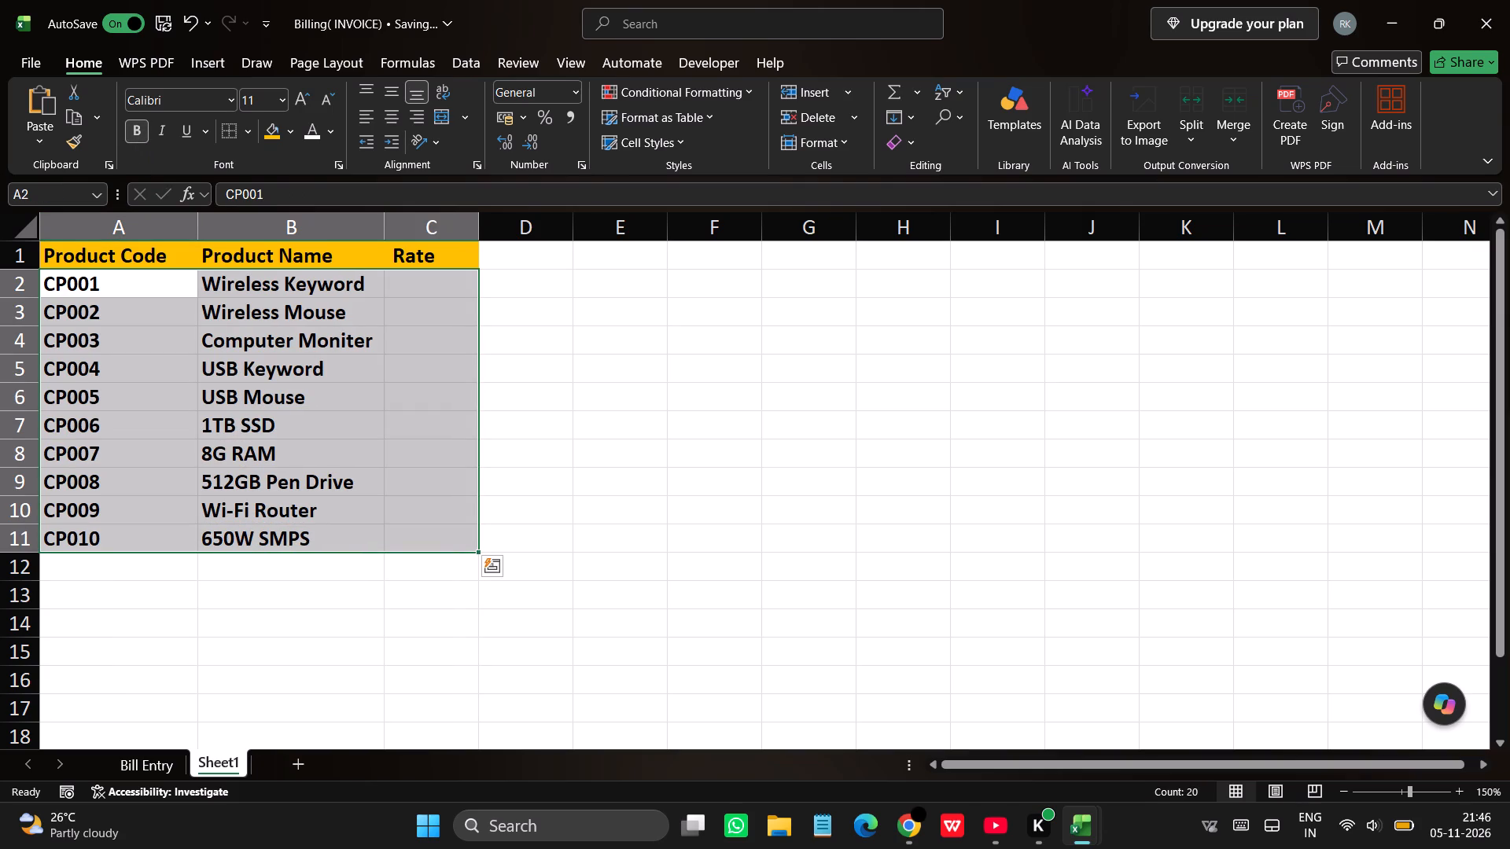
# Enter the rates 1200, 800, 9500, 650 and 450 in cells C2 to C6 for codes CP001 to CP005.
pyautogui.click(449, 291)
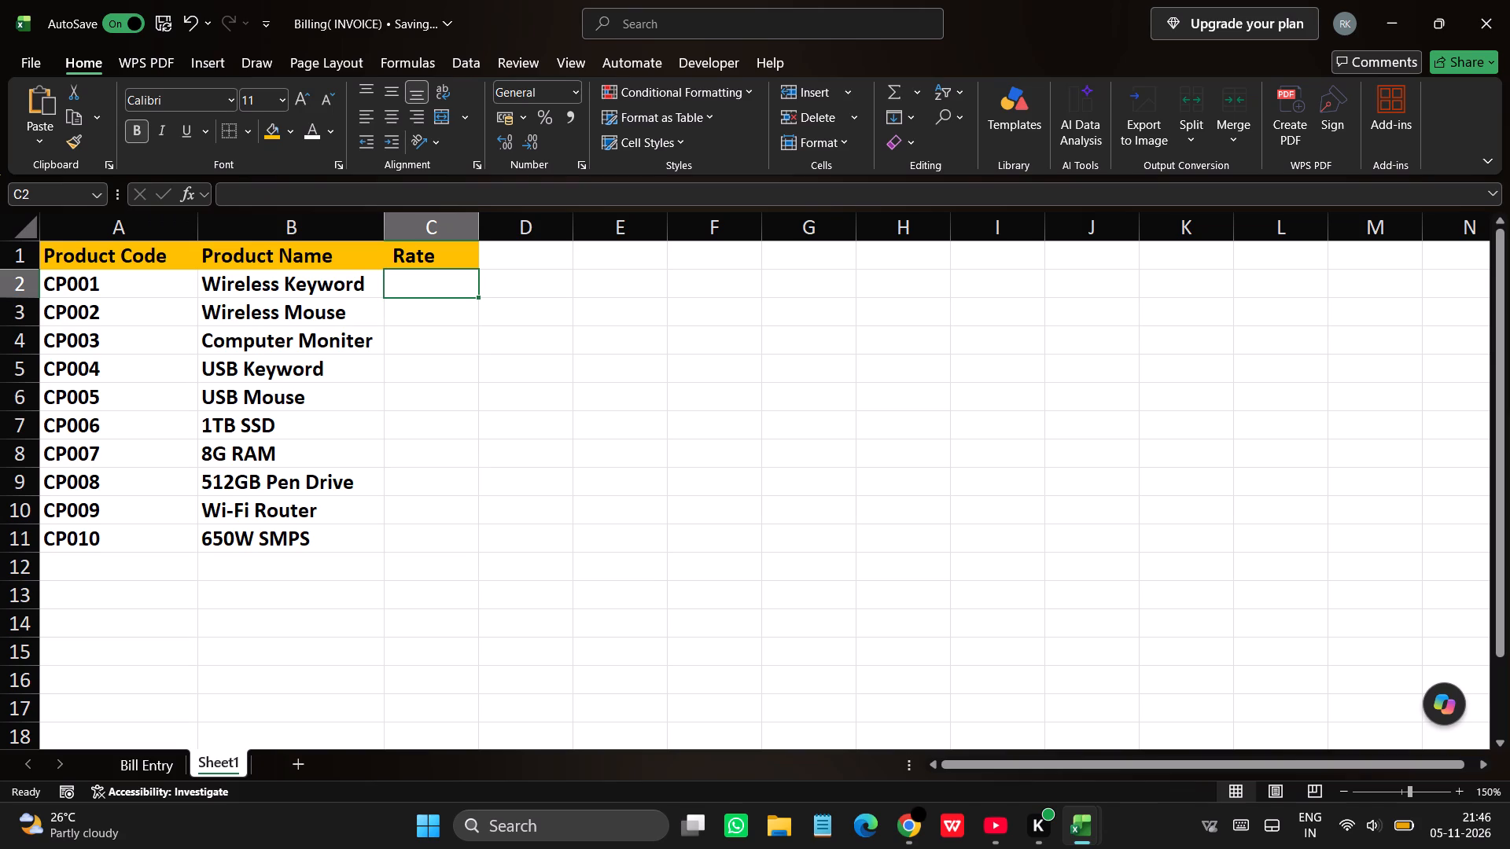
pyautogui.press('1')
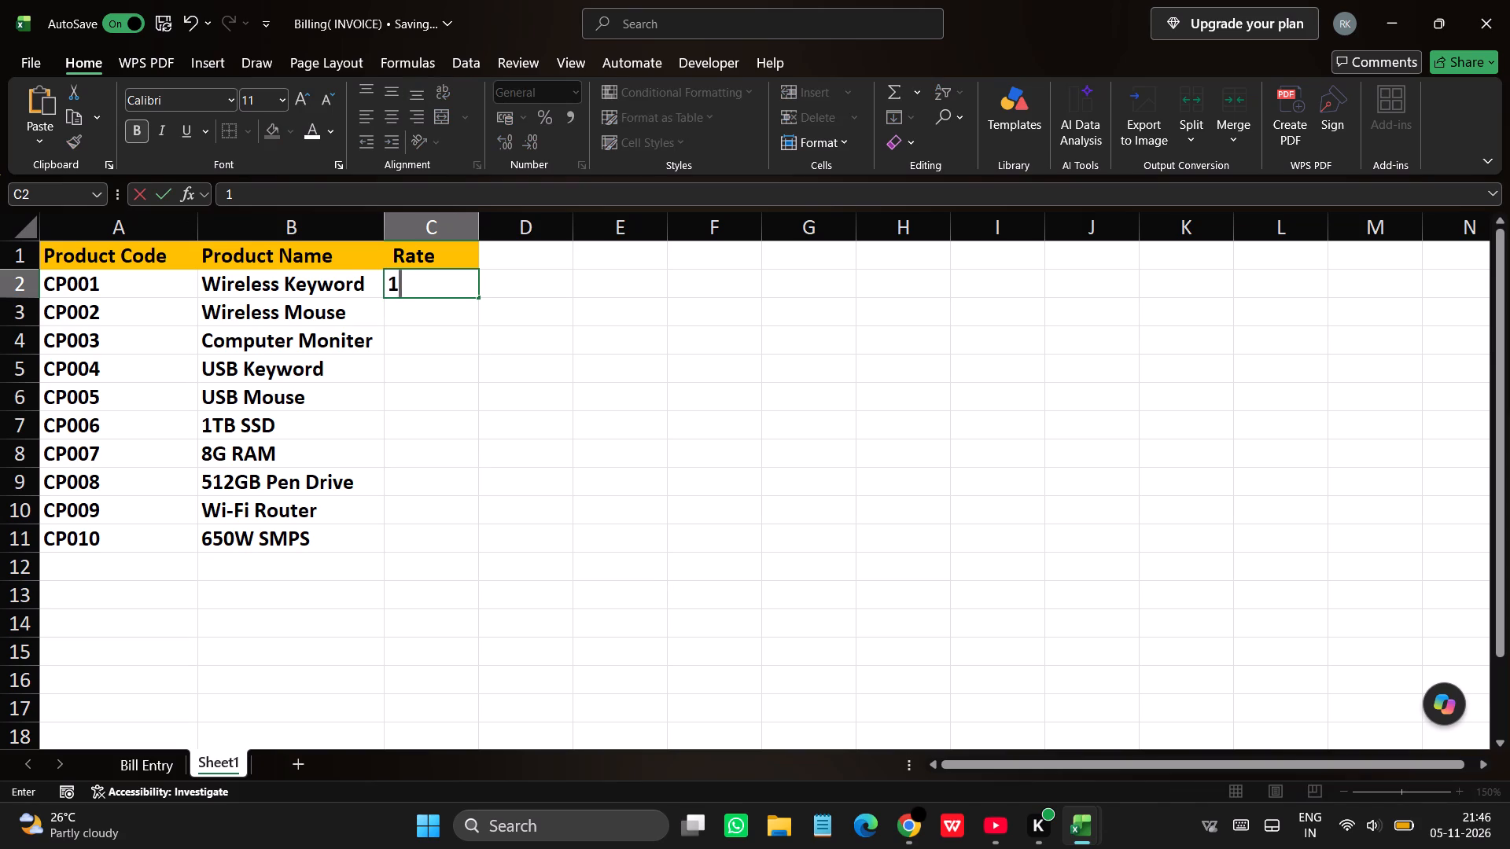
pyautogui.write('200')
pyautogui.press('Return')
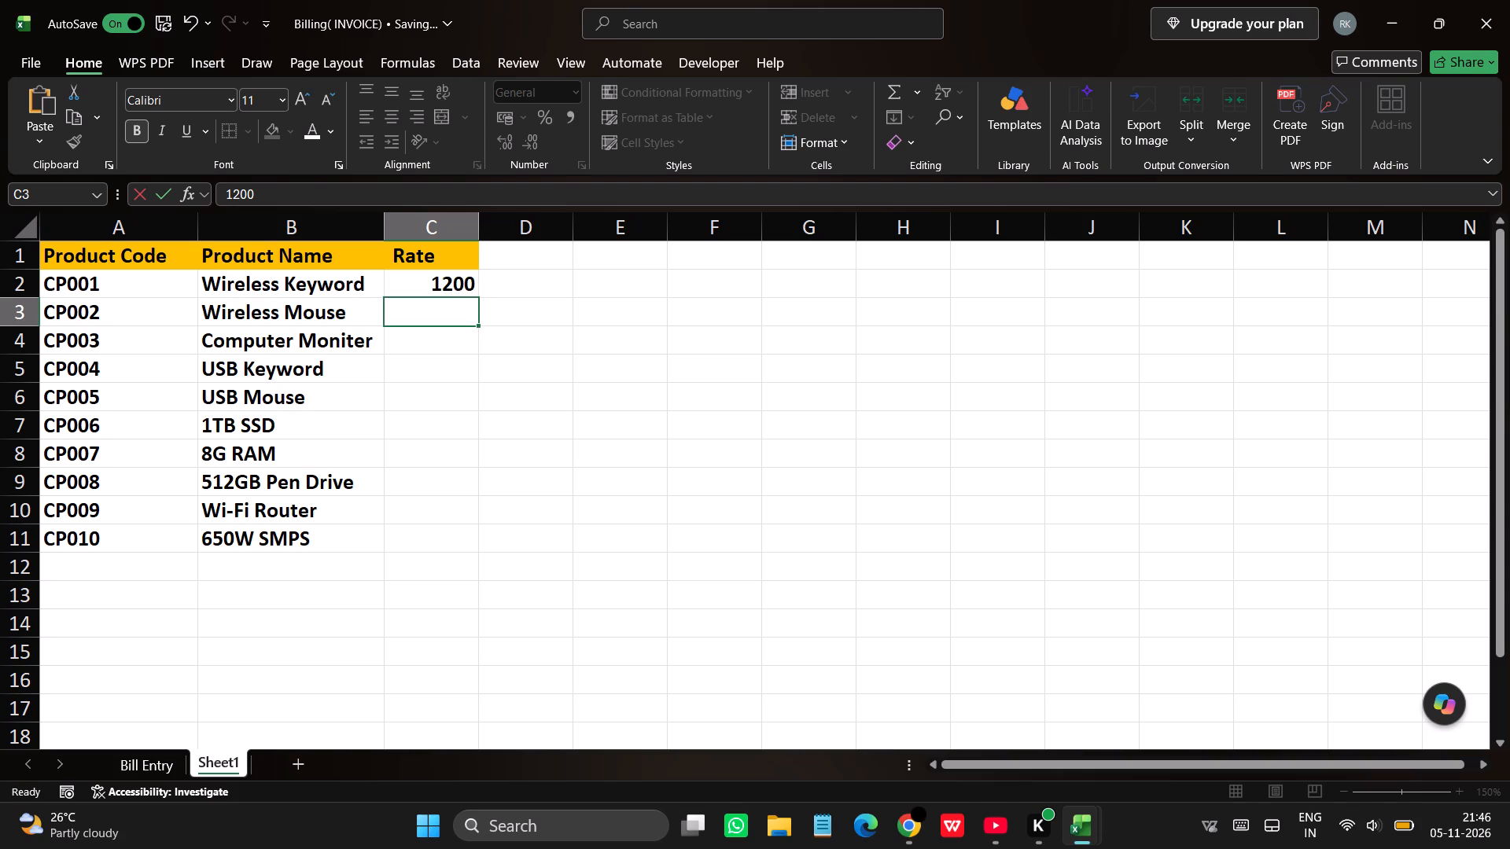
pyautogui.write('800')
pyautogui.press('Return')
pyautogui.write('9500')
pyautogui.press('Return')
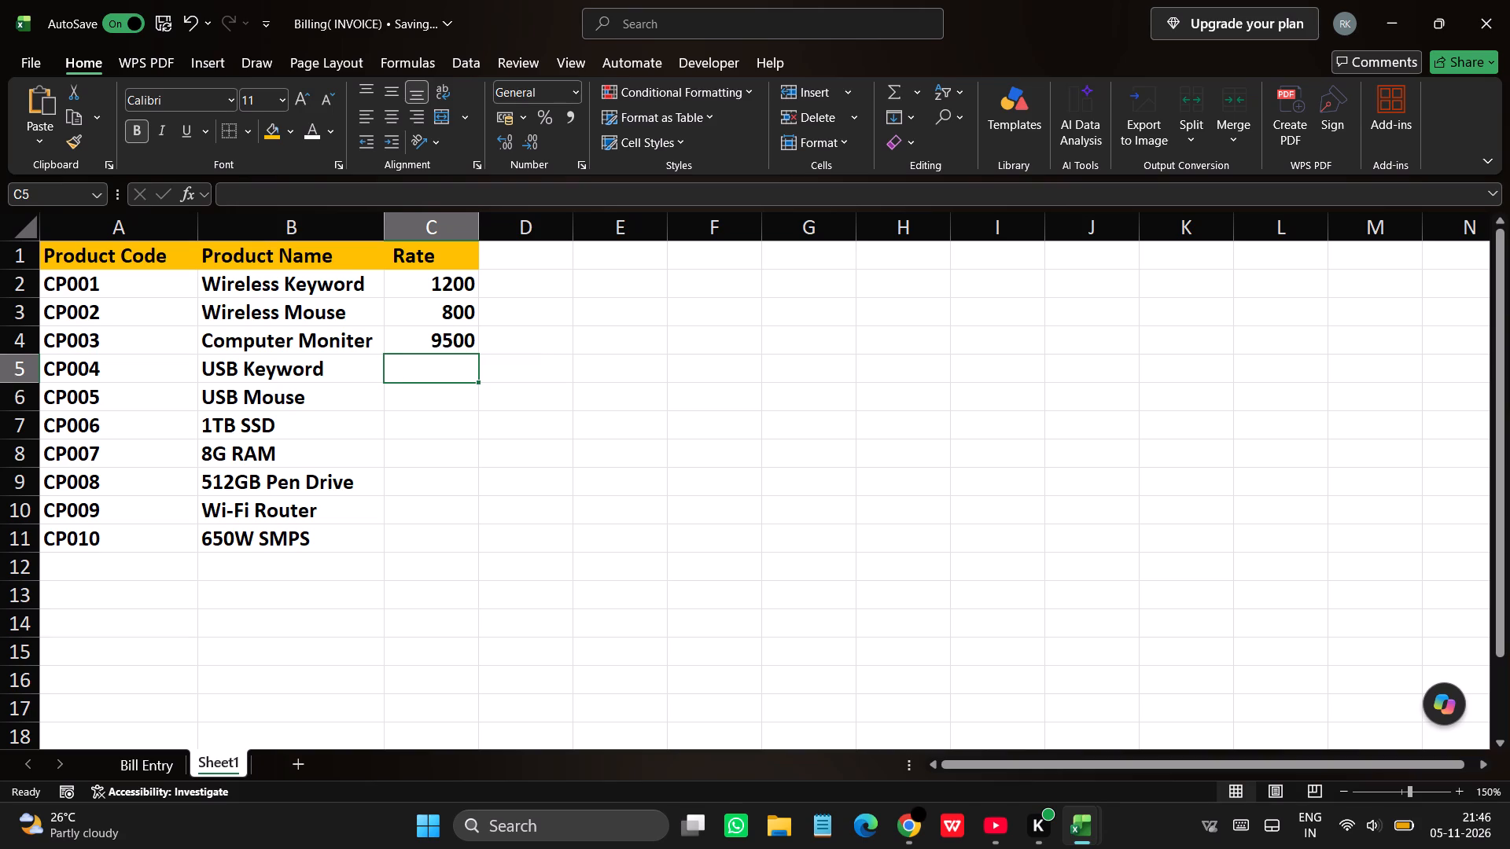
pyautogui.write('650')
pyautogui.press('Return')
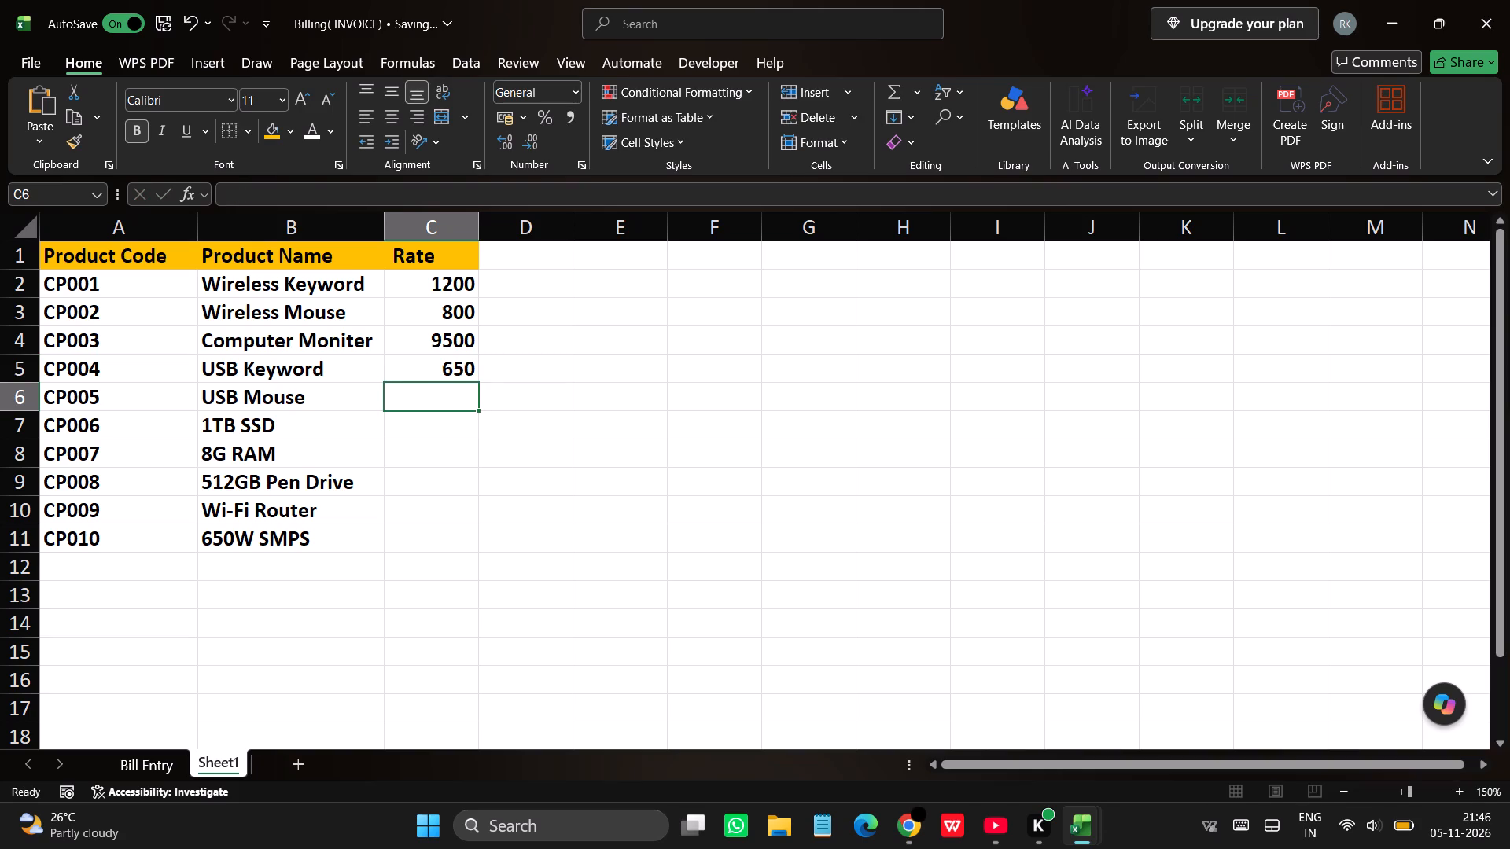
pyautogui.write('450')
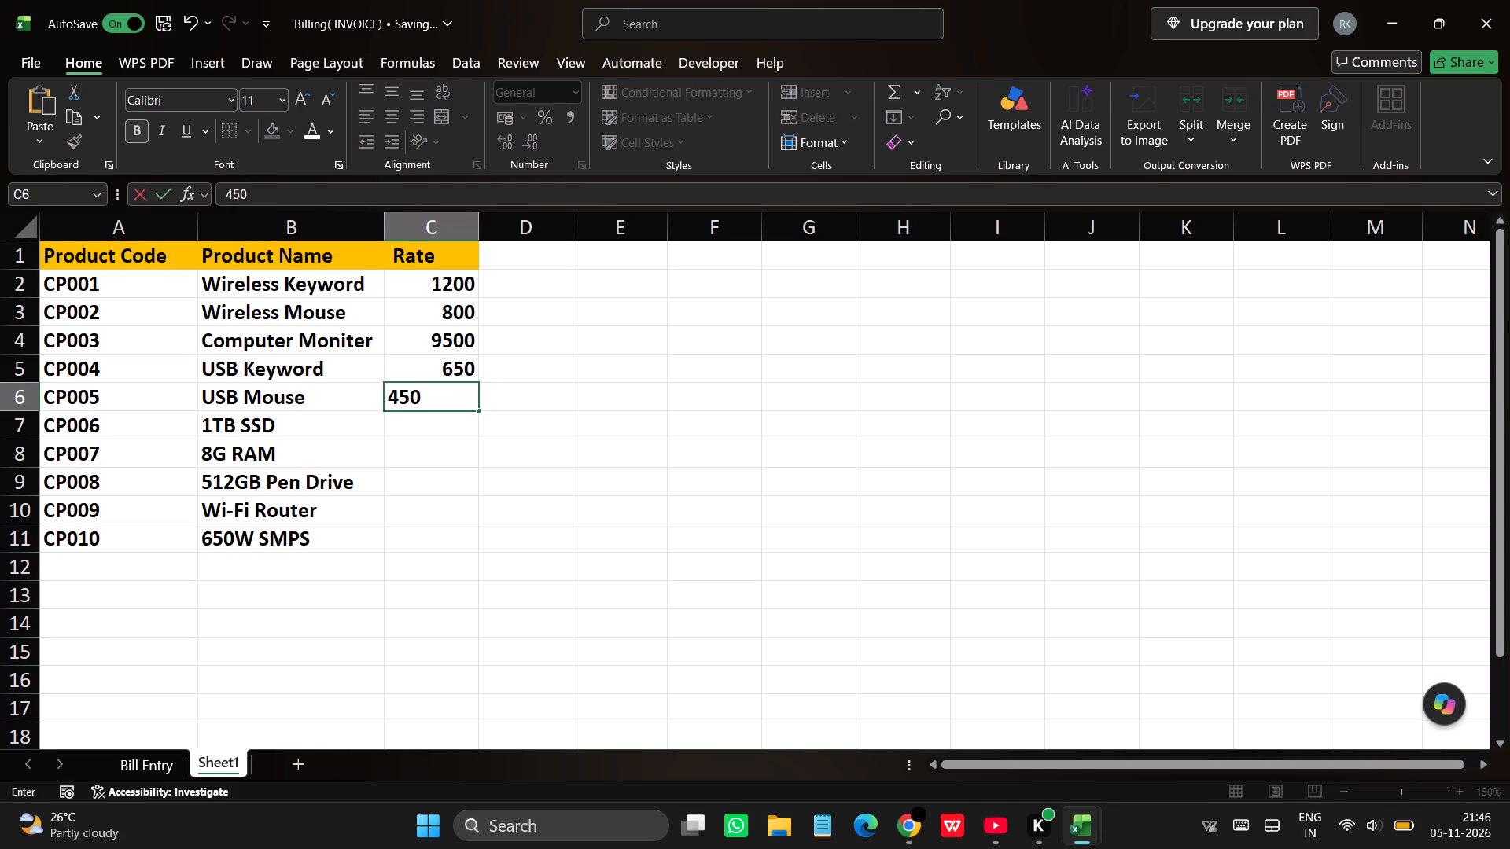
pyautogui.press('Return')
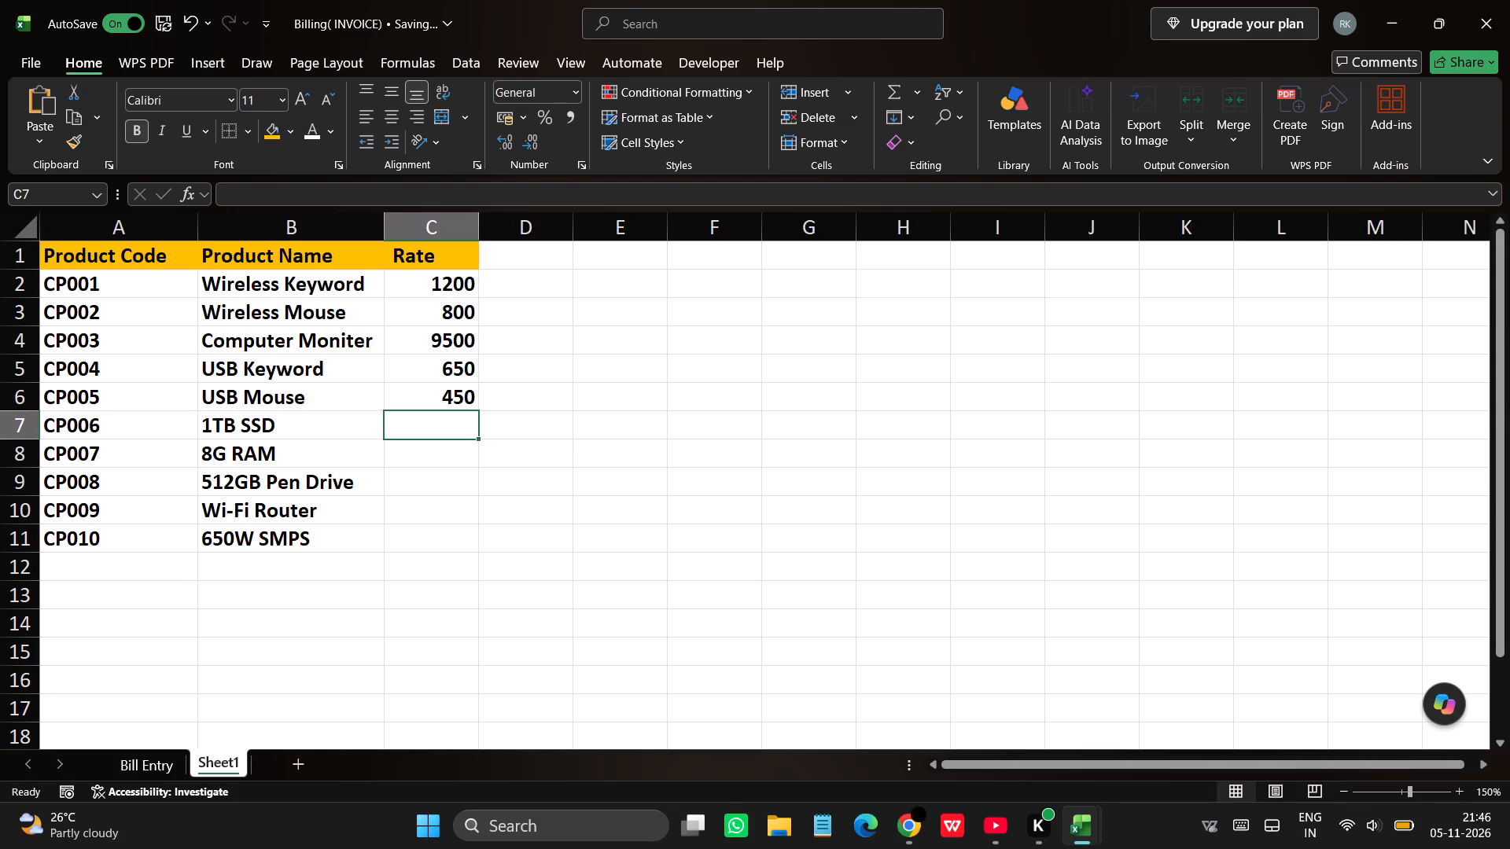
# Enter the rates 6200, 2800, 700, 2400 and 3200 in cells C7 to C11 for codes CP006 to CP010.
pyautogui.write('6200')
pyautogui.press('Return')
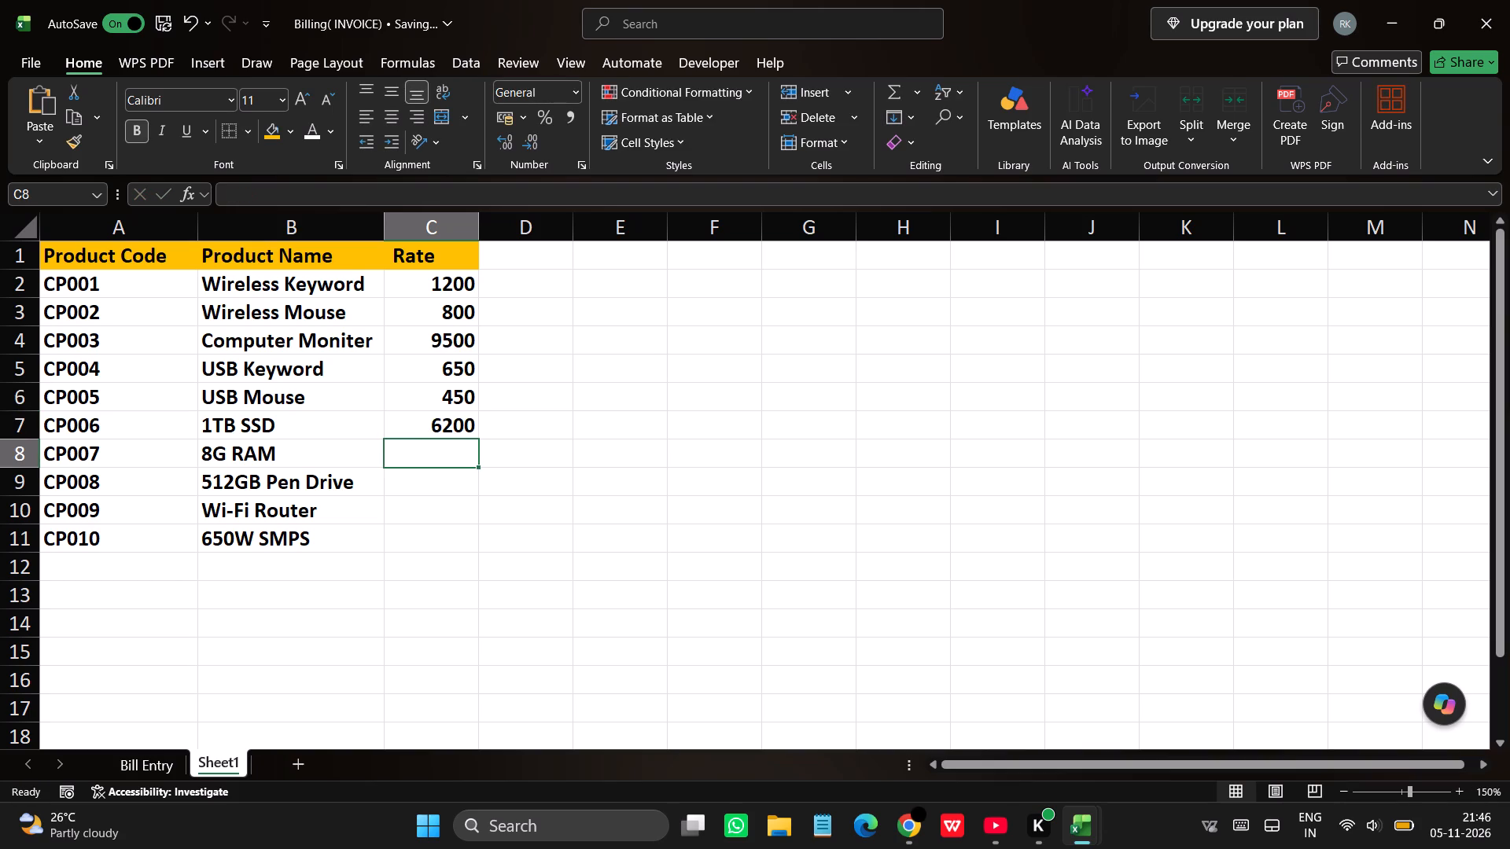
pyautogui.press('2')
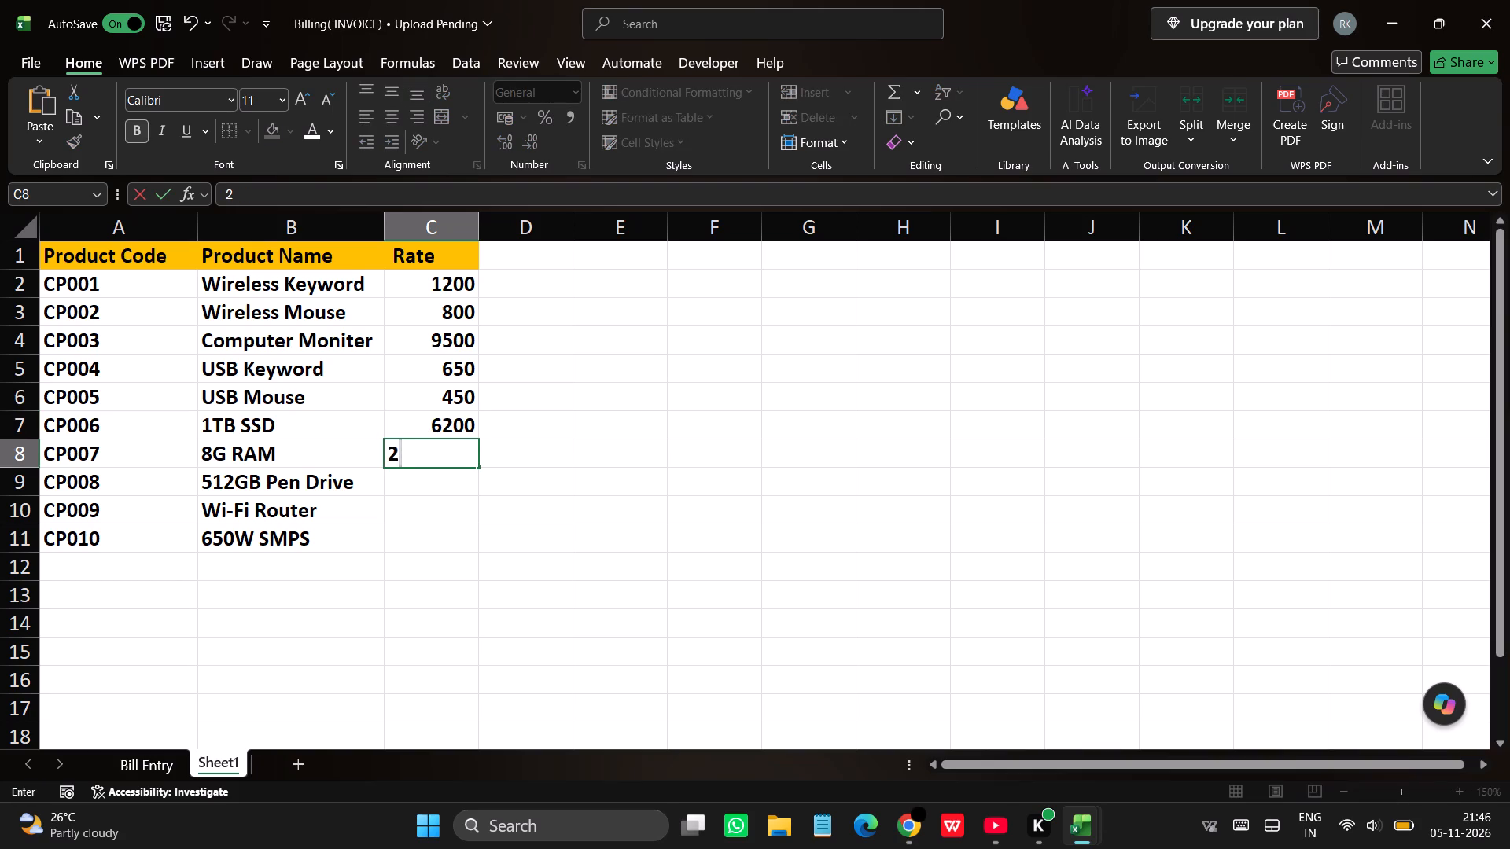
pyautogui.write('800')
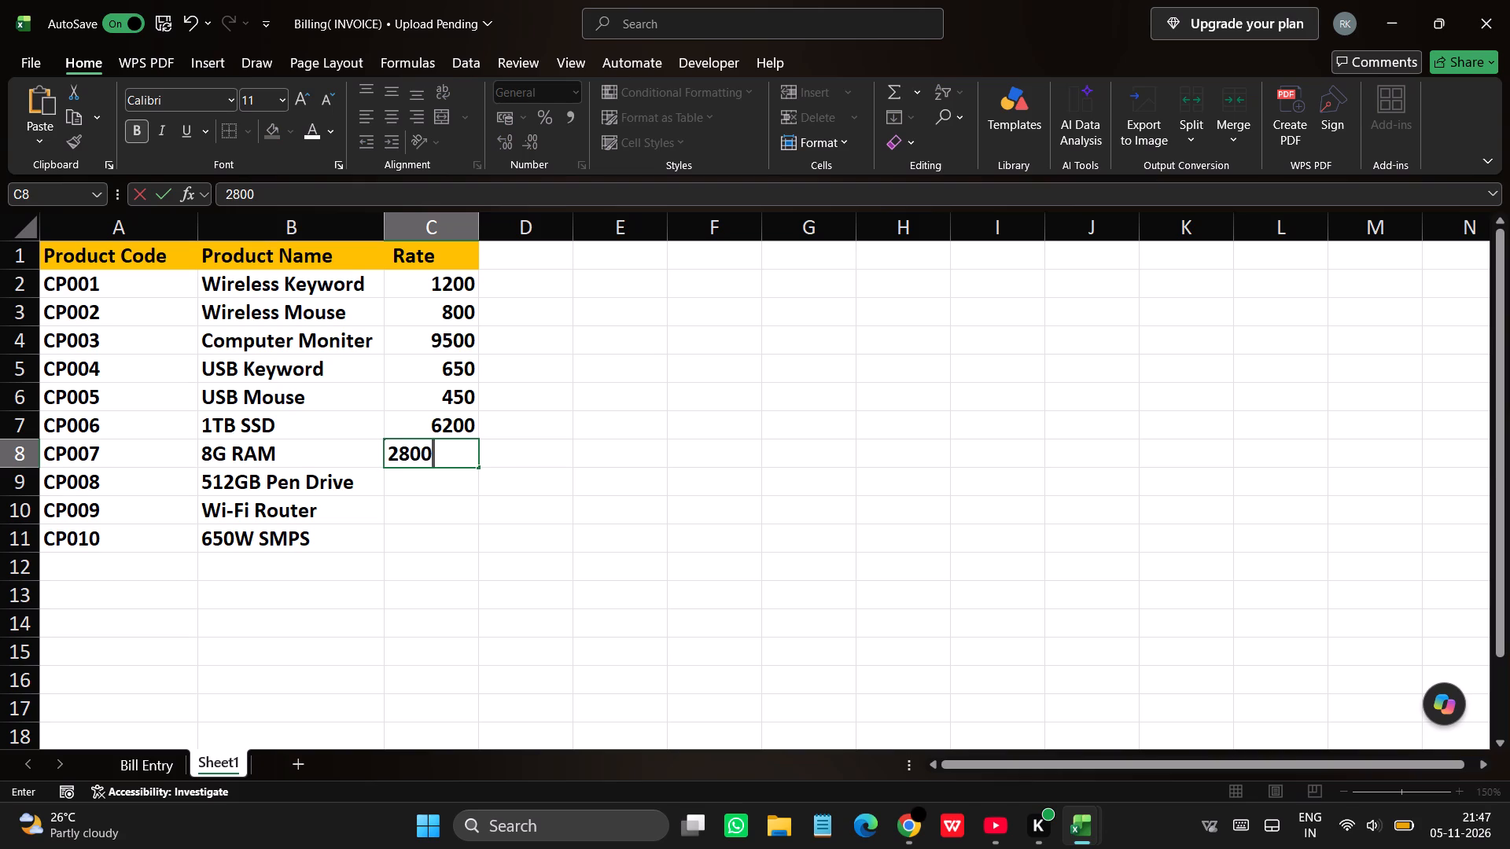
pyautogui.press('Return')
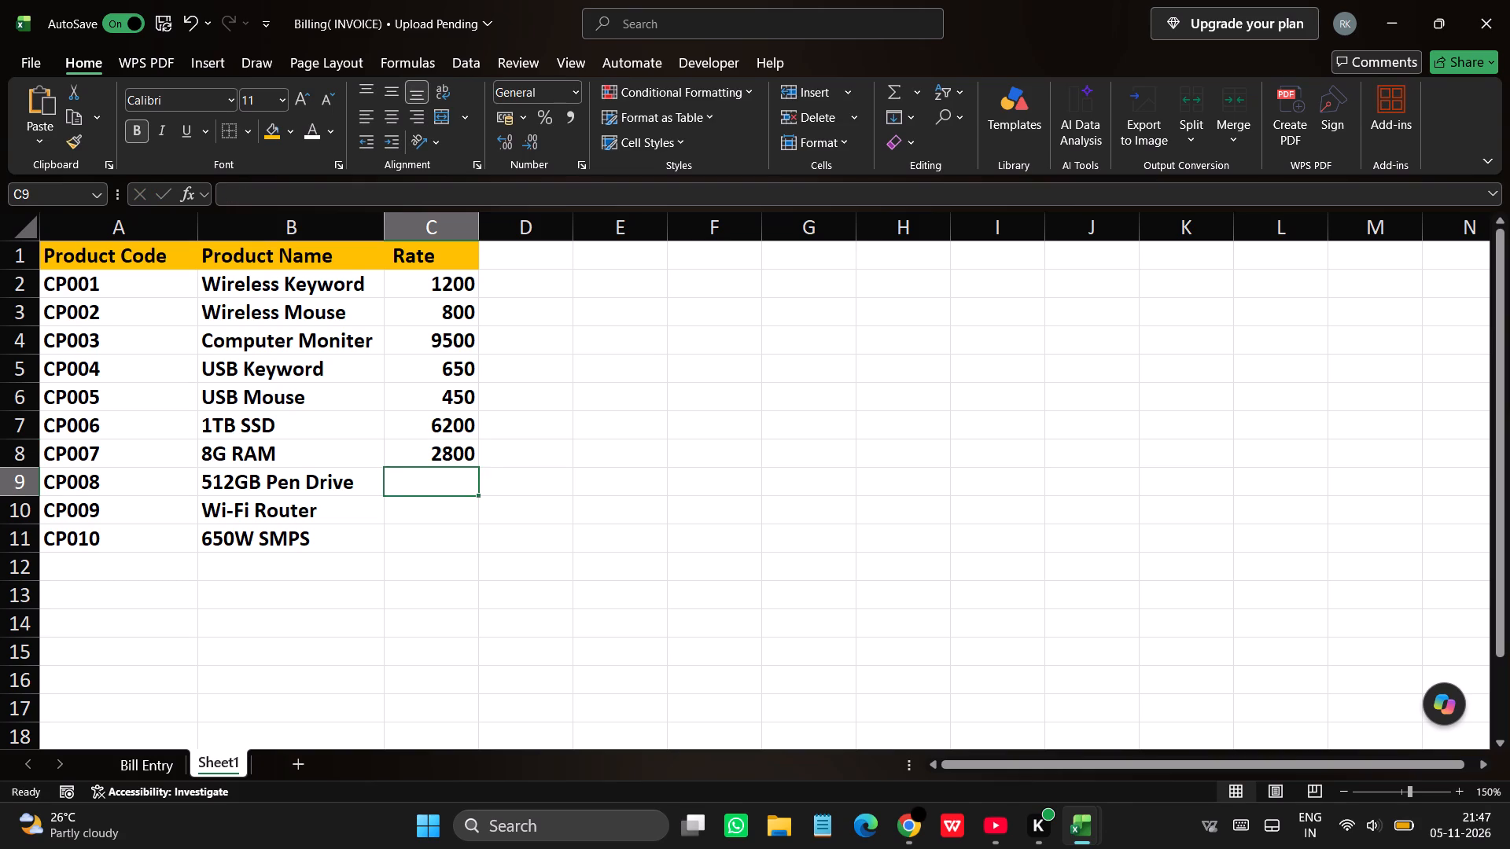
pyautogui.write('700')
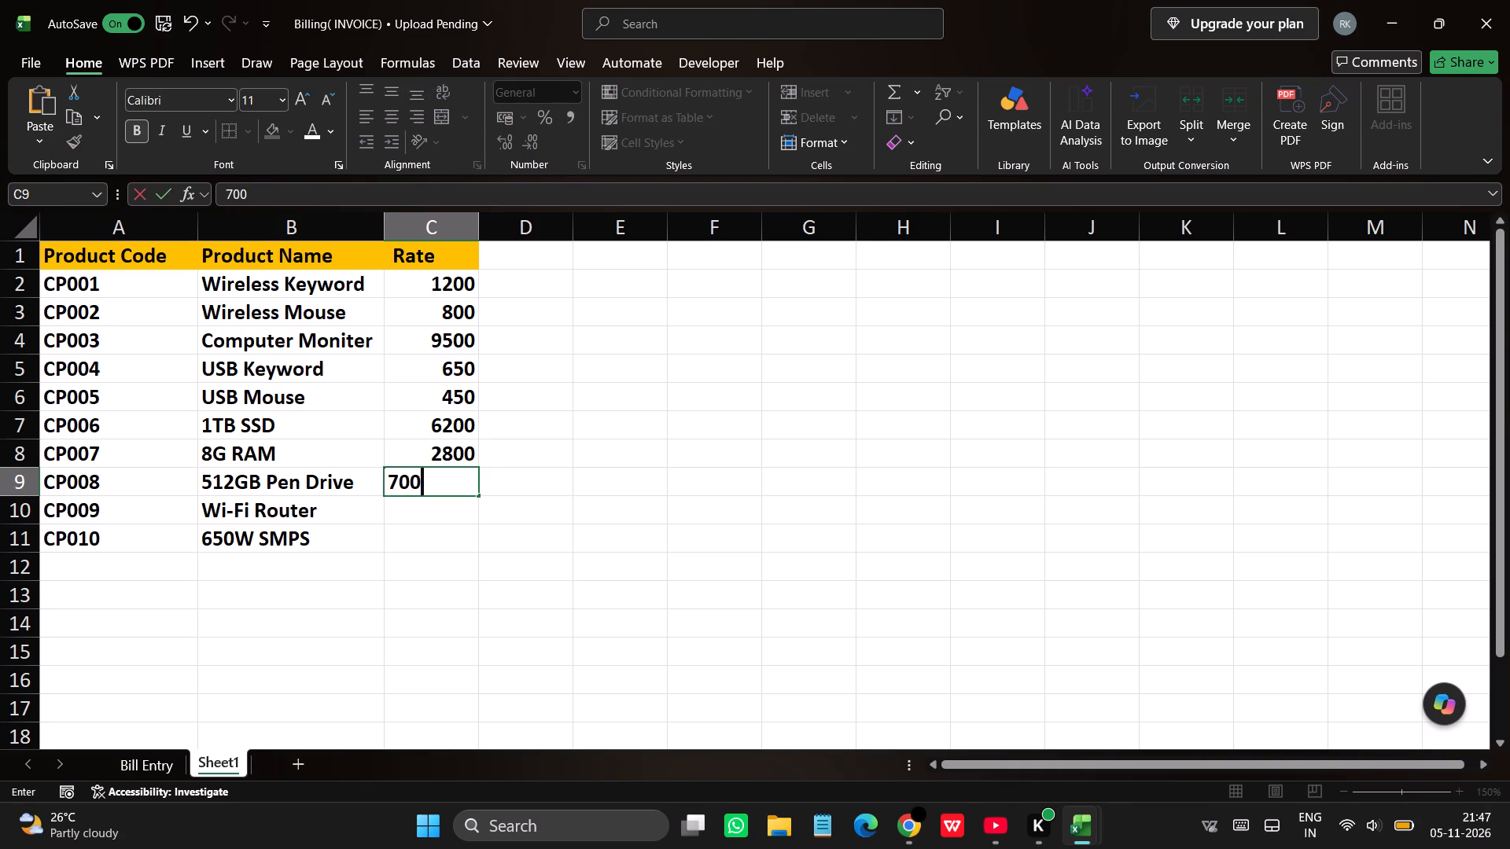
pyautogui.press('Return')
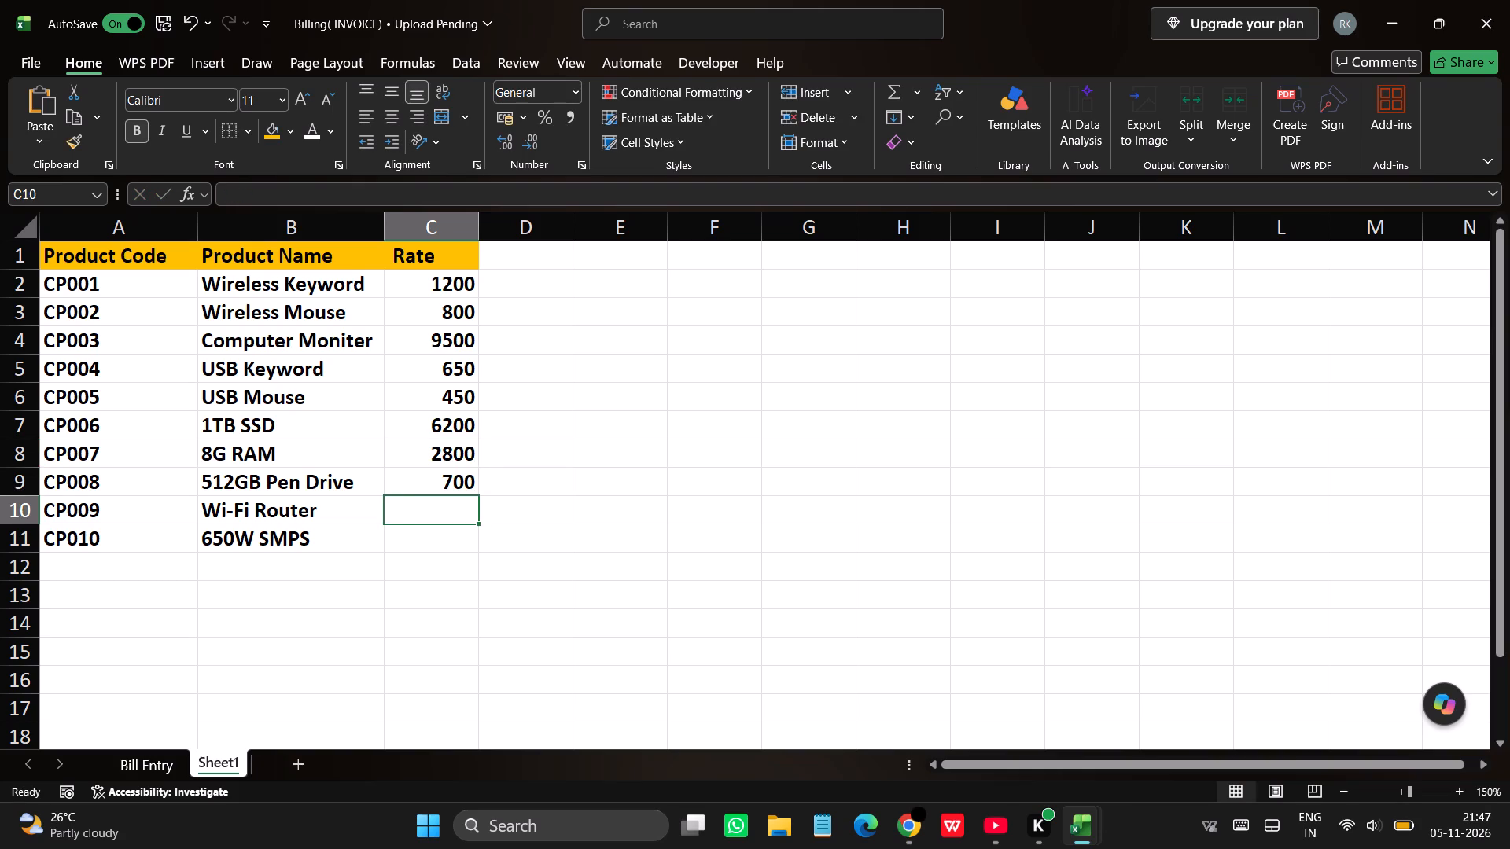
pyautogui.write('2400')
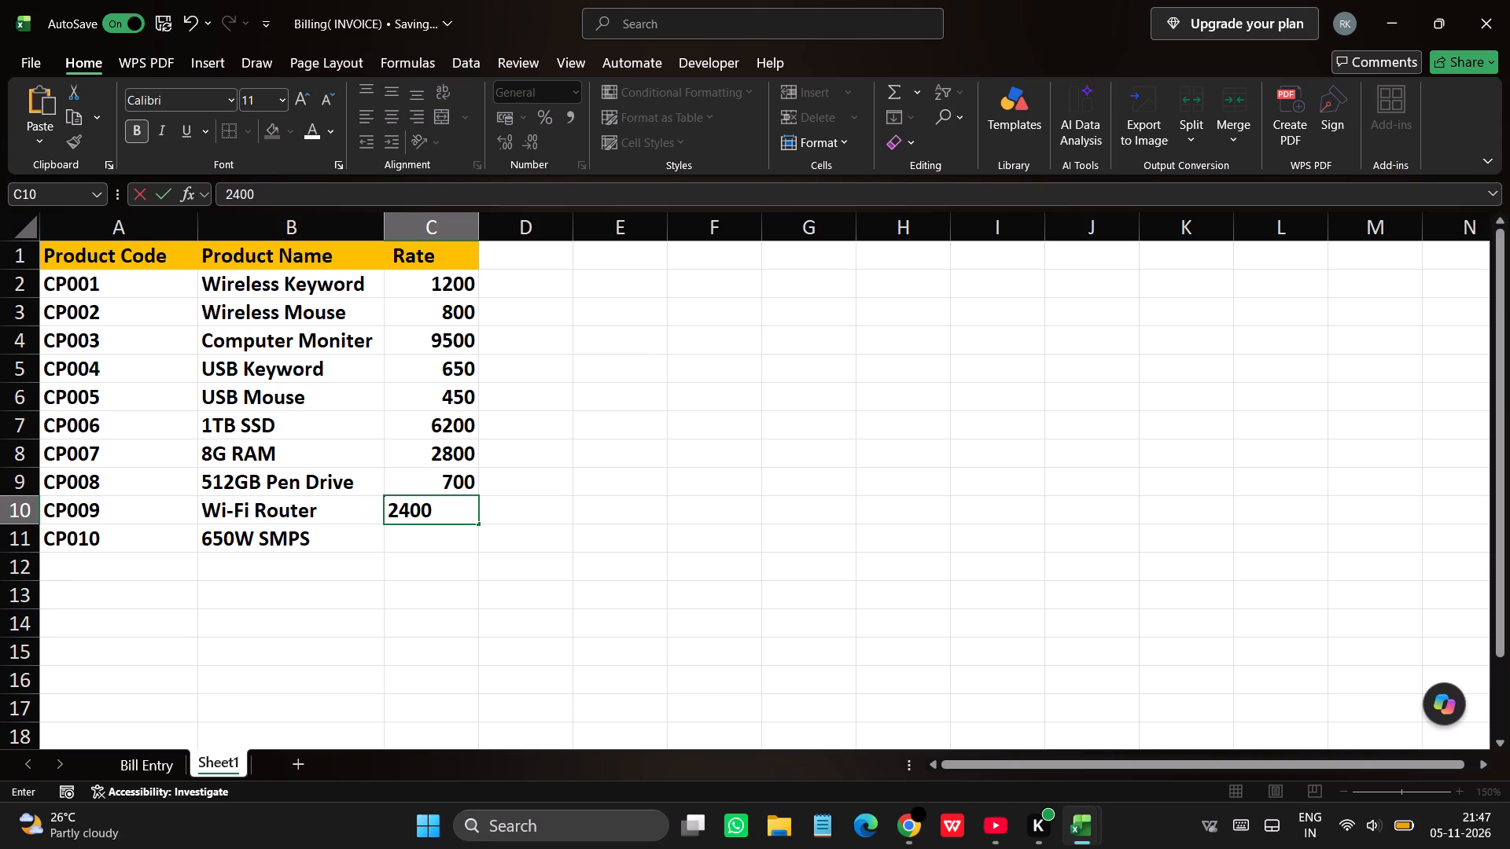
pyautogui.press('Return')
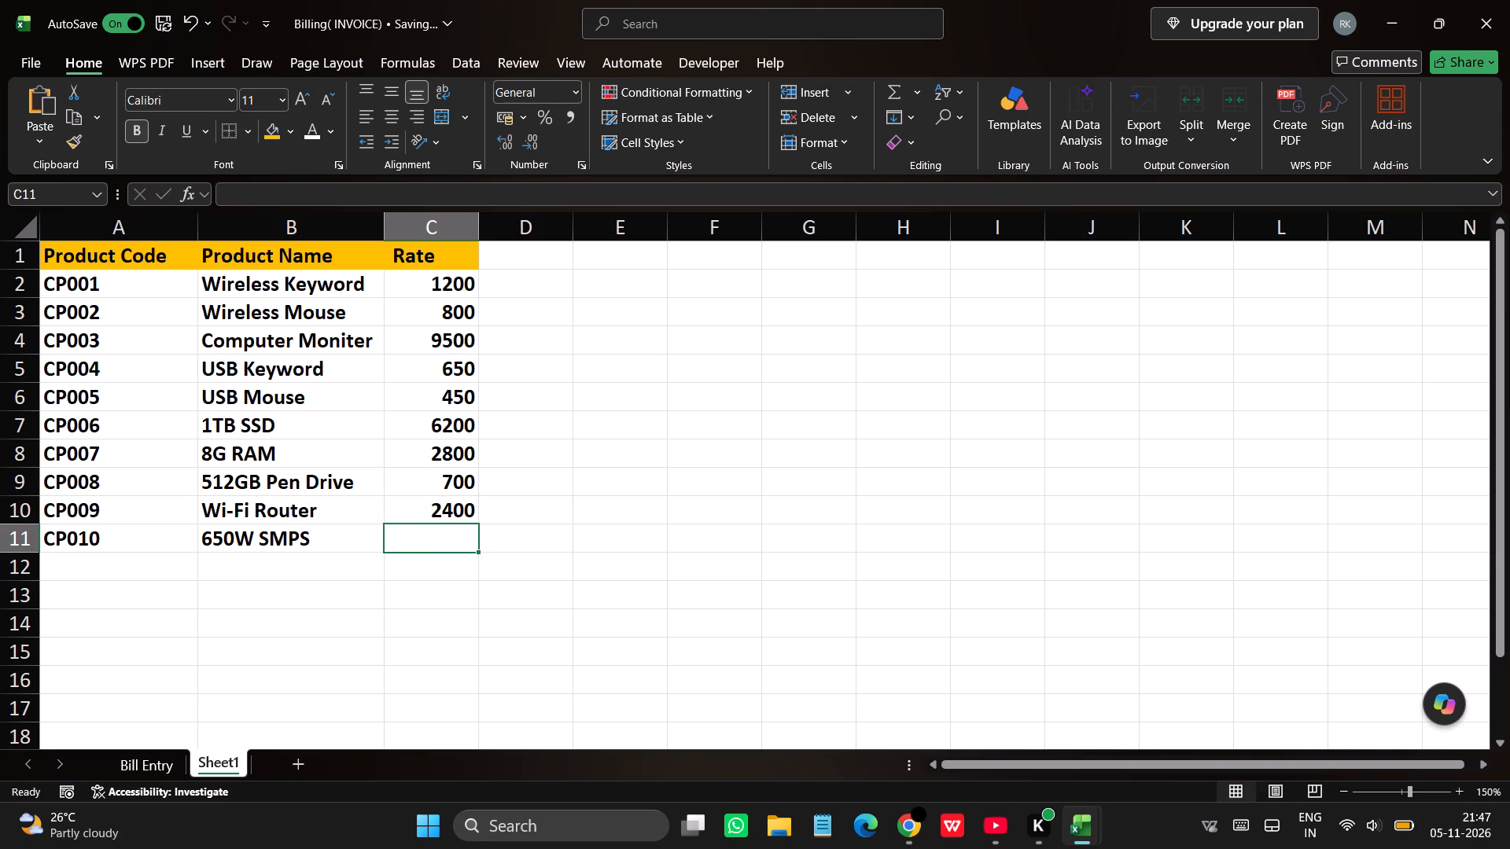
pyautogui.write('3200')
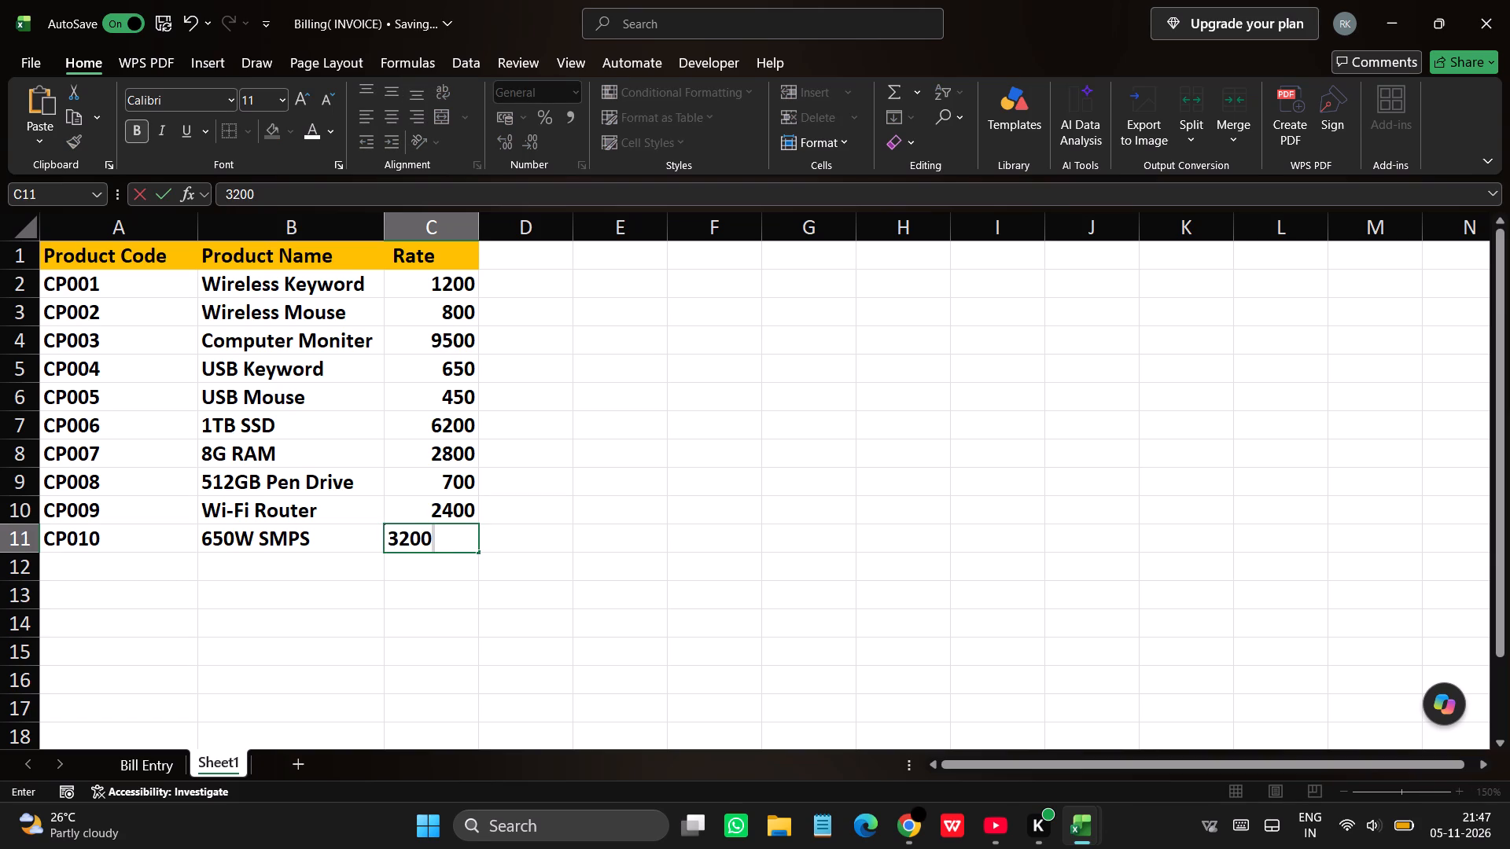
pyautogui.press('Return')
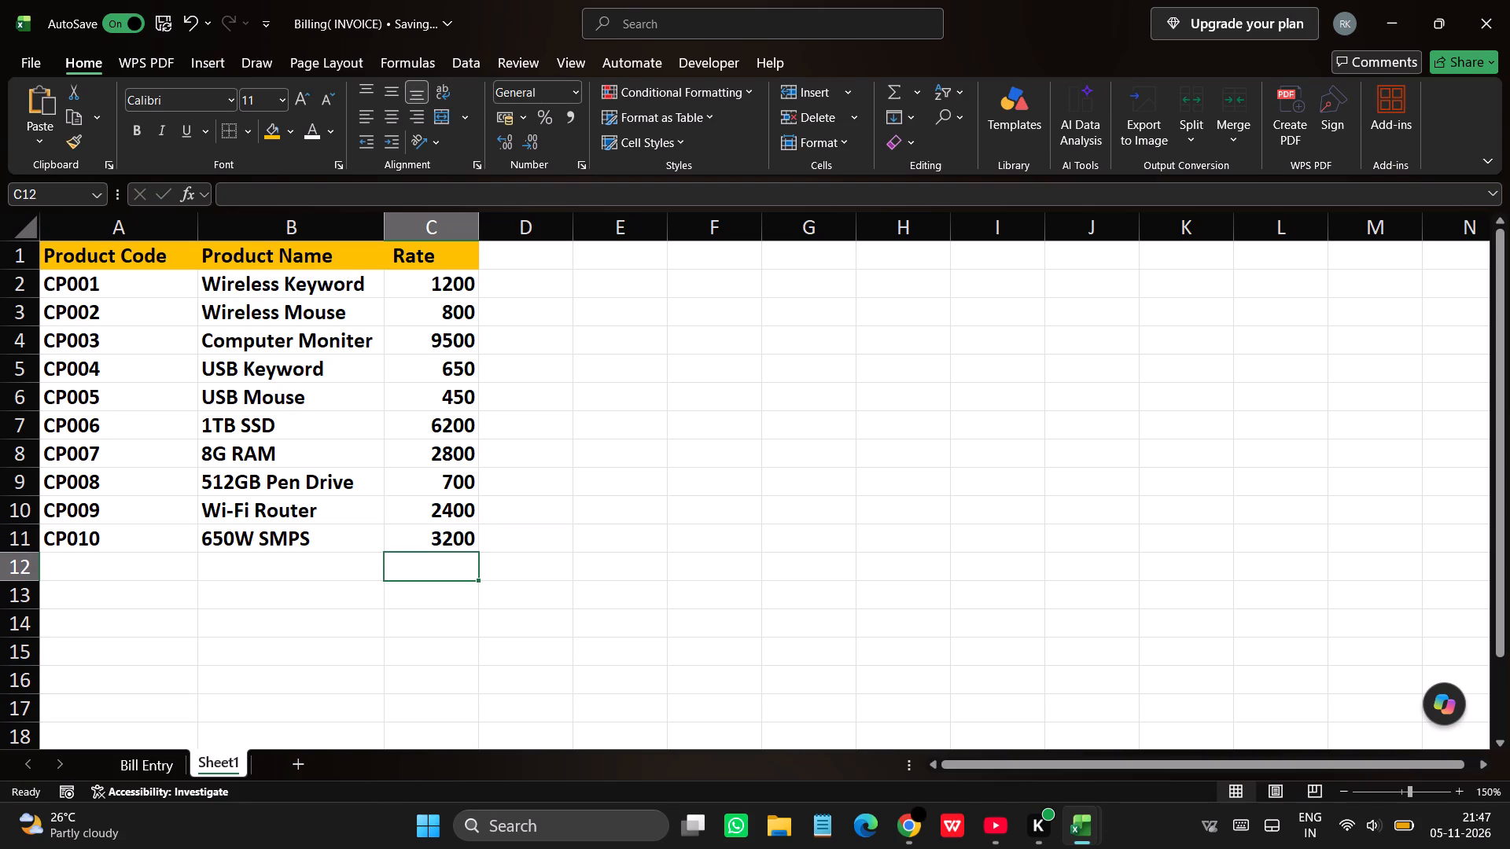
# Select the product rows A2:C11 and bring up the border options for them.
pyautogui.moveTo(76, 280); pyautogui.dragTo(235, 318)
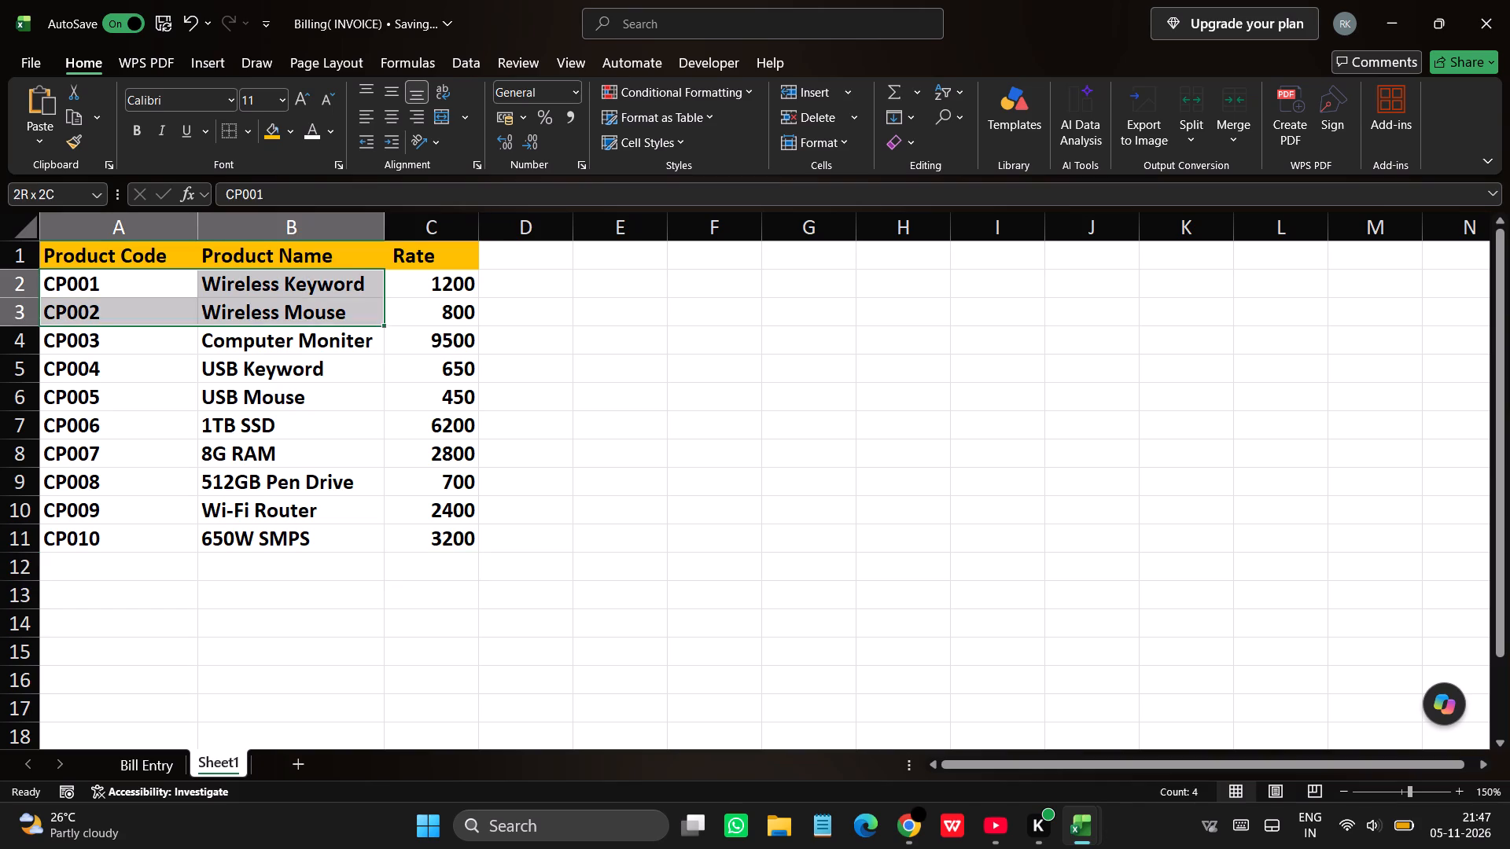
pyautogui.moveTo(235, 318); pyautogui.dragTo(429, 534)
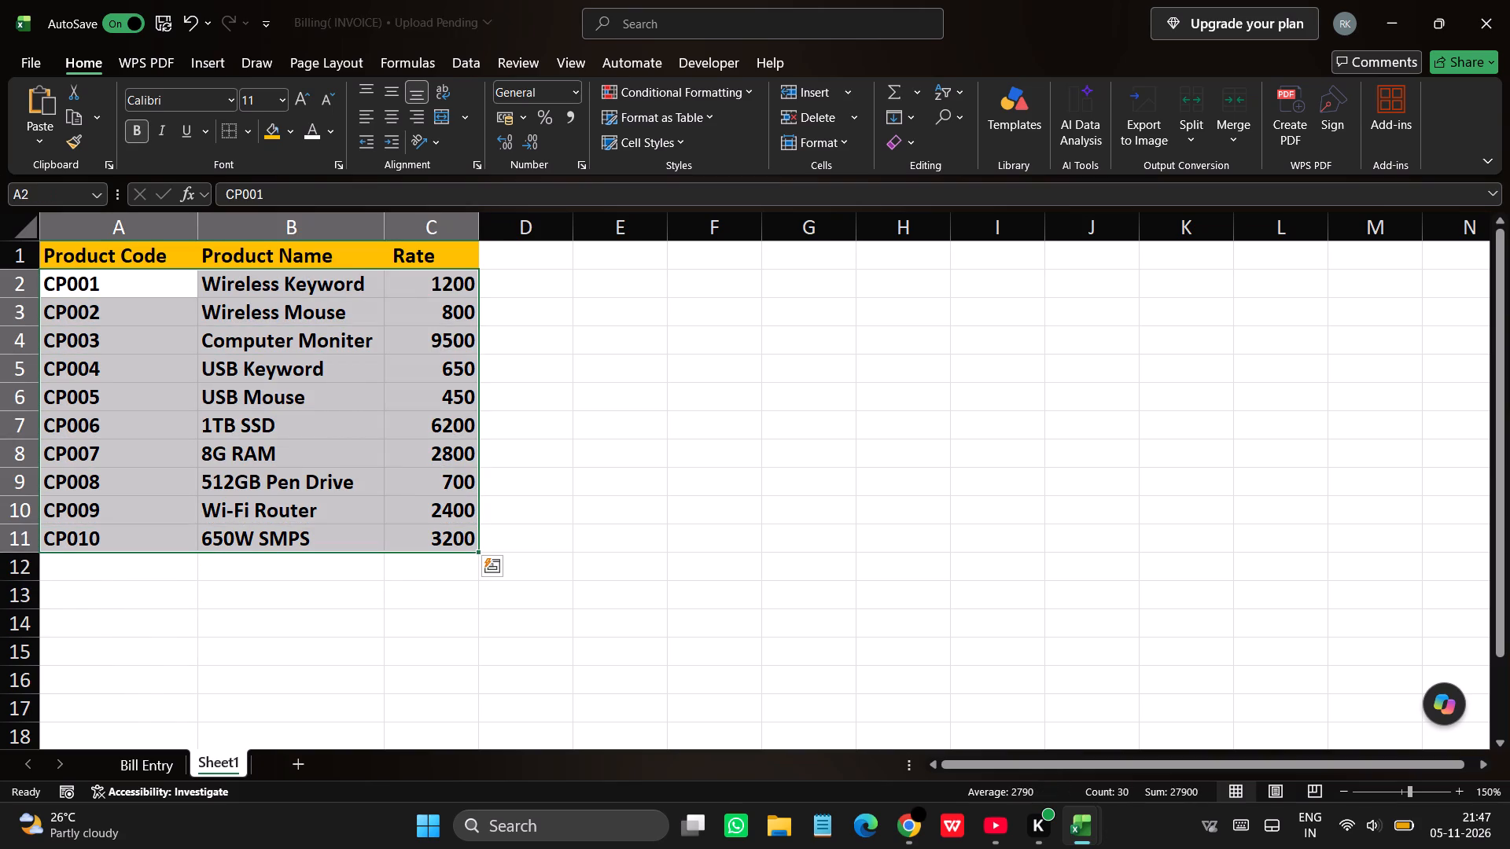
pyautogui.click(252, 136)
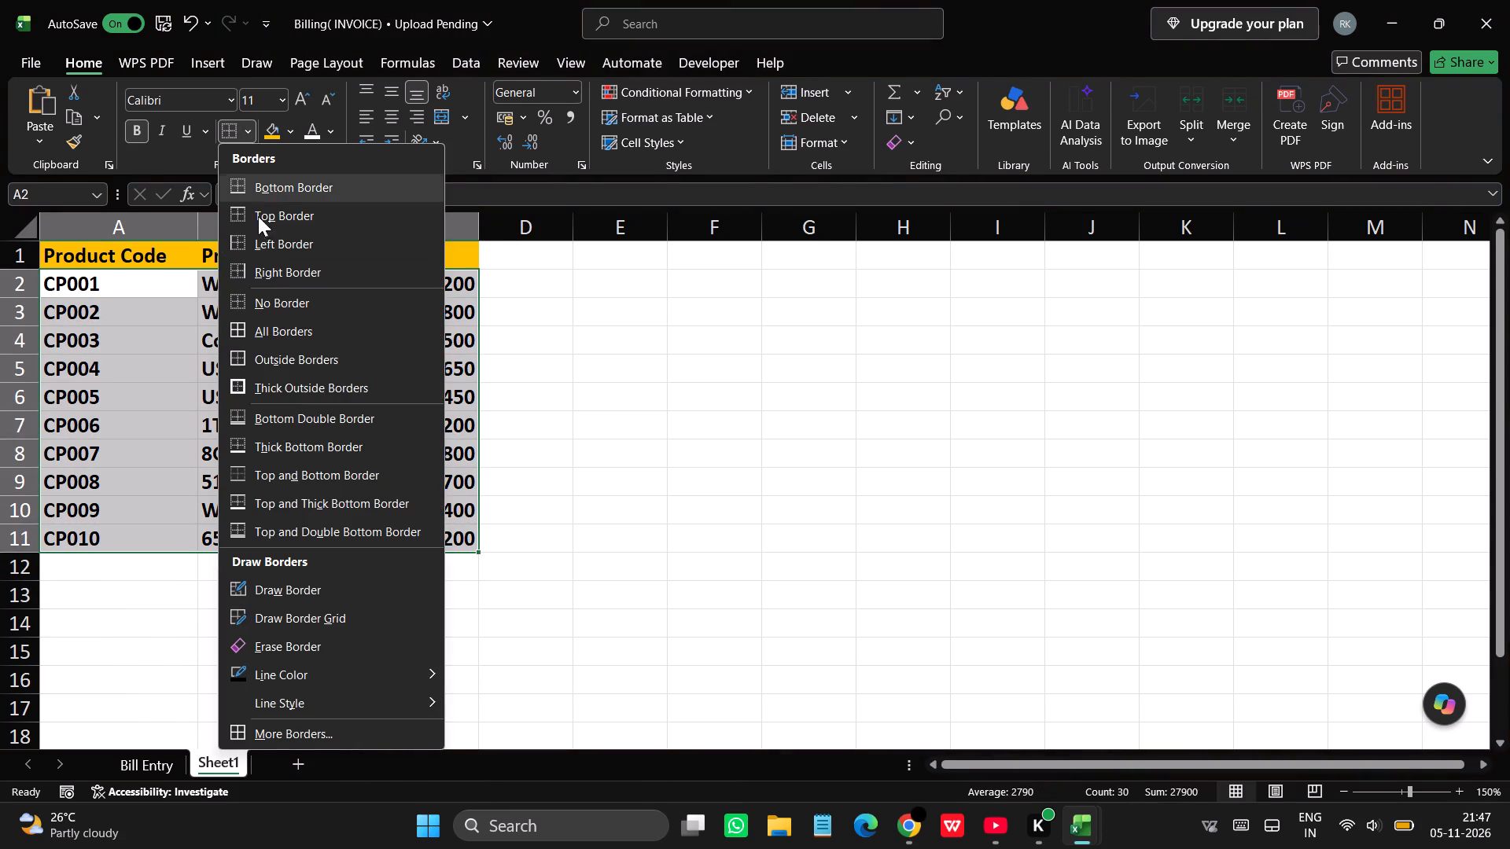
# Apply All Borders to the product data range A2:C11.
pyautogui.click(279, 333)
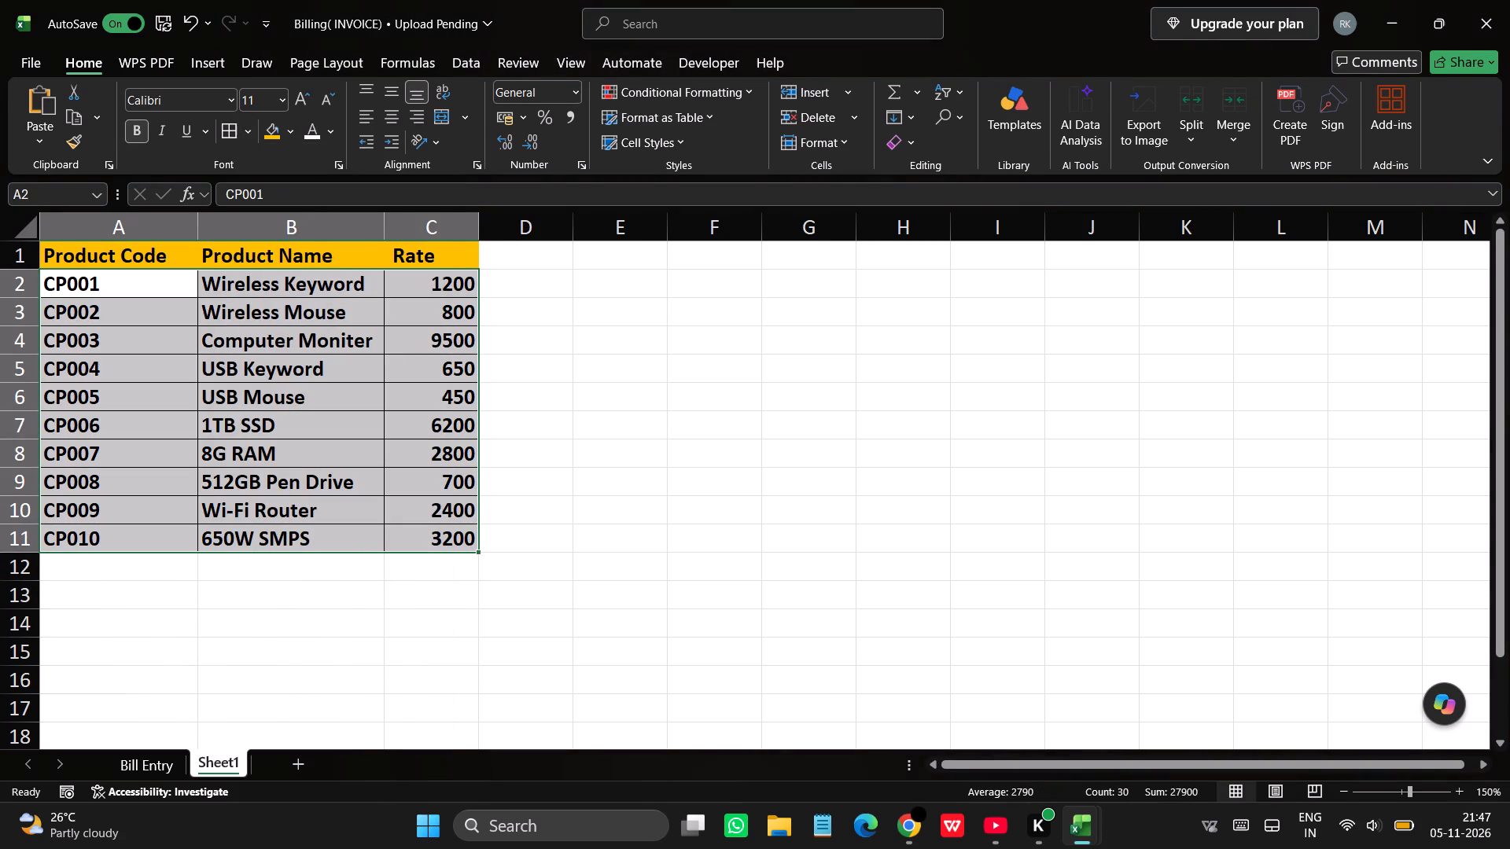
pyautogui.click(690, 496)
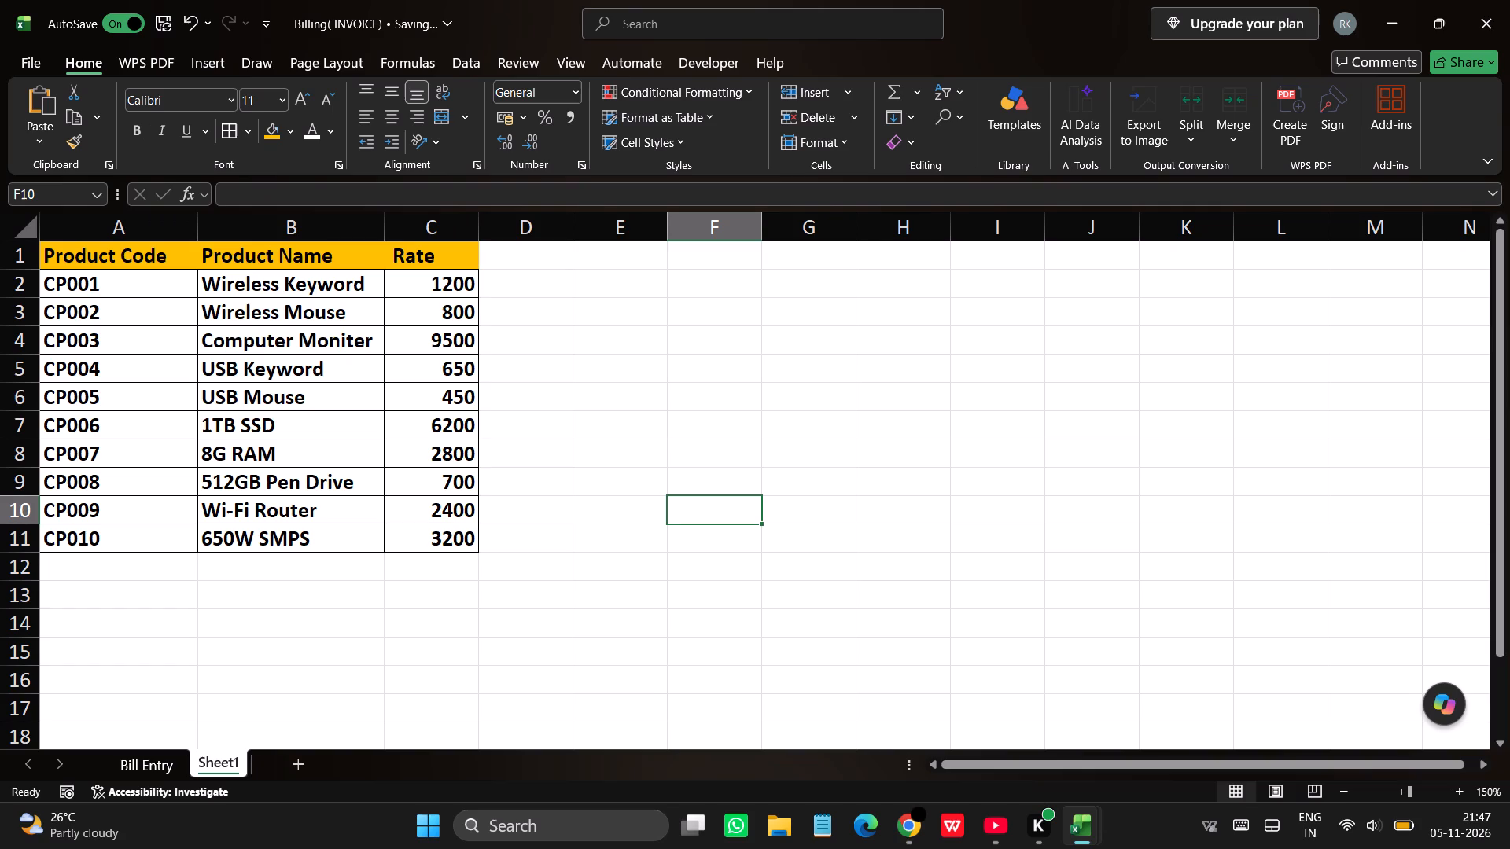
pyautogui.click(140, 710)
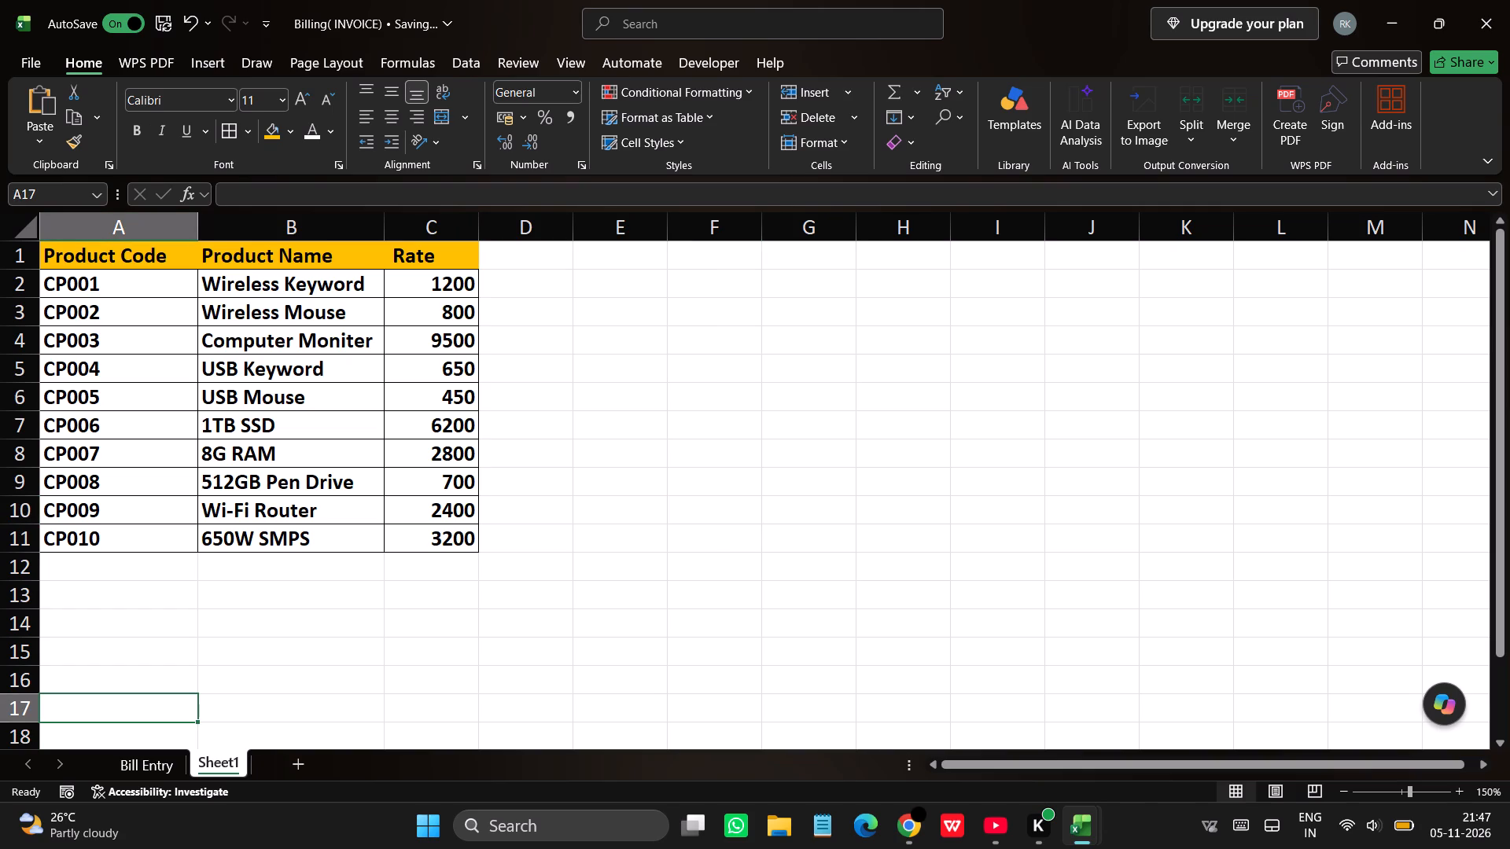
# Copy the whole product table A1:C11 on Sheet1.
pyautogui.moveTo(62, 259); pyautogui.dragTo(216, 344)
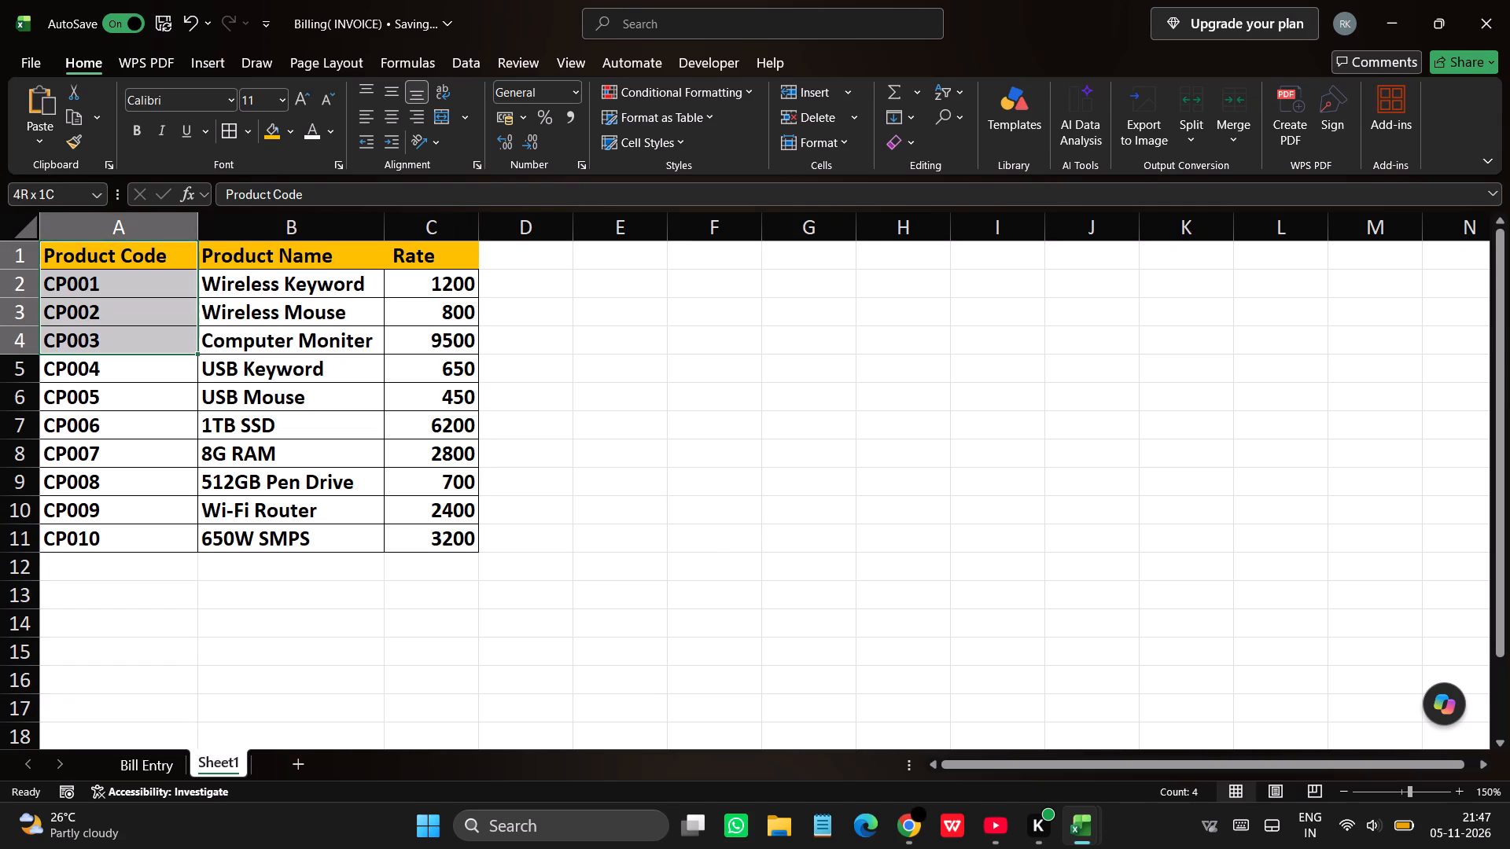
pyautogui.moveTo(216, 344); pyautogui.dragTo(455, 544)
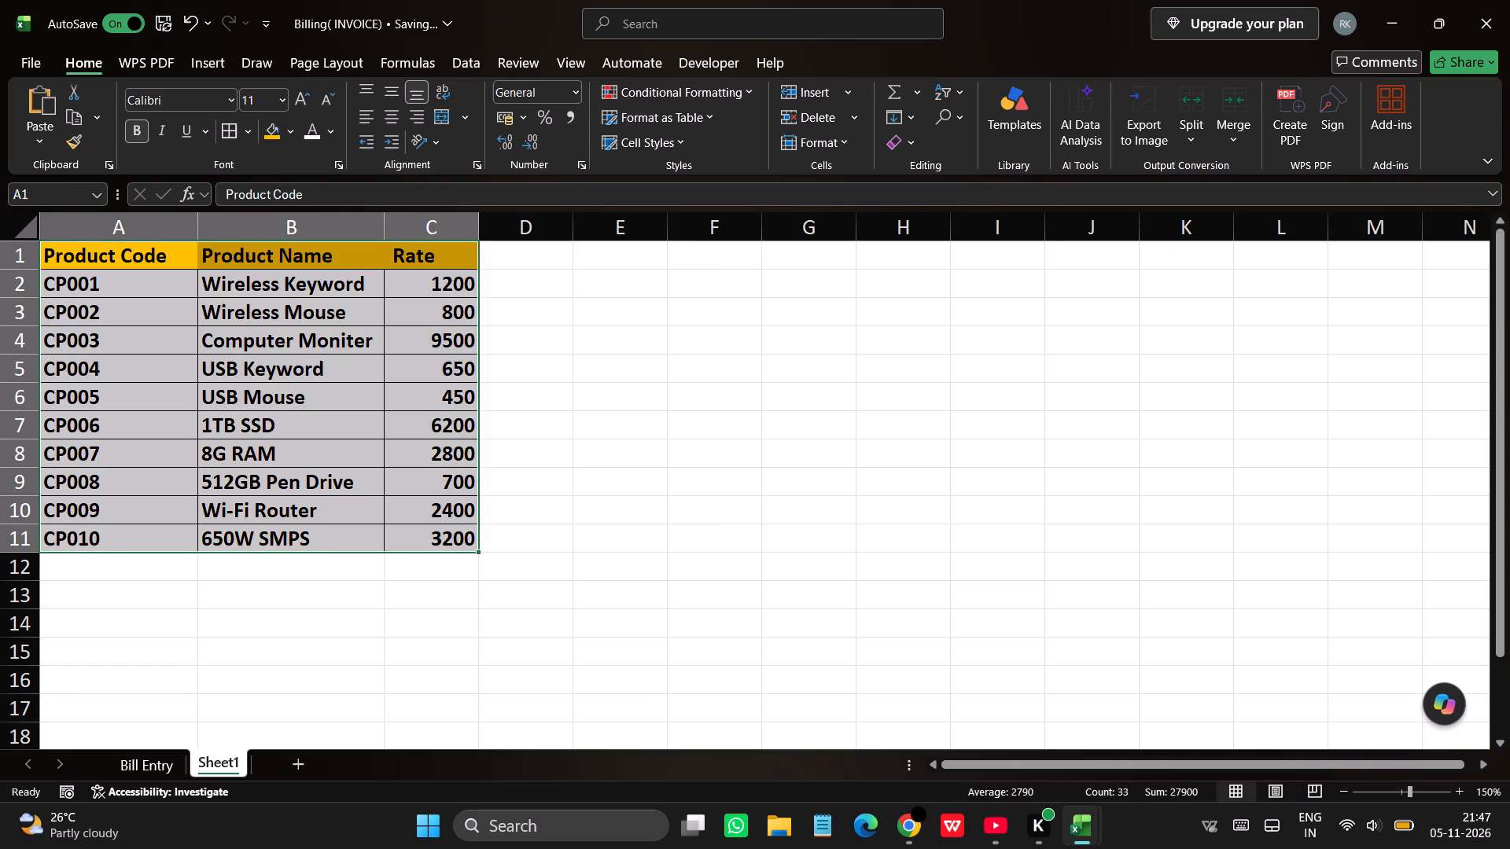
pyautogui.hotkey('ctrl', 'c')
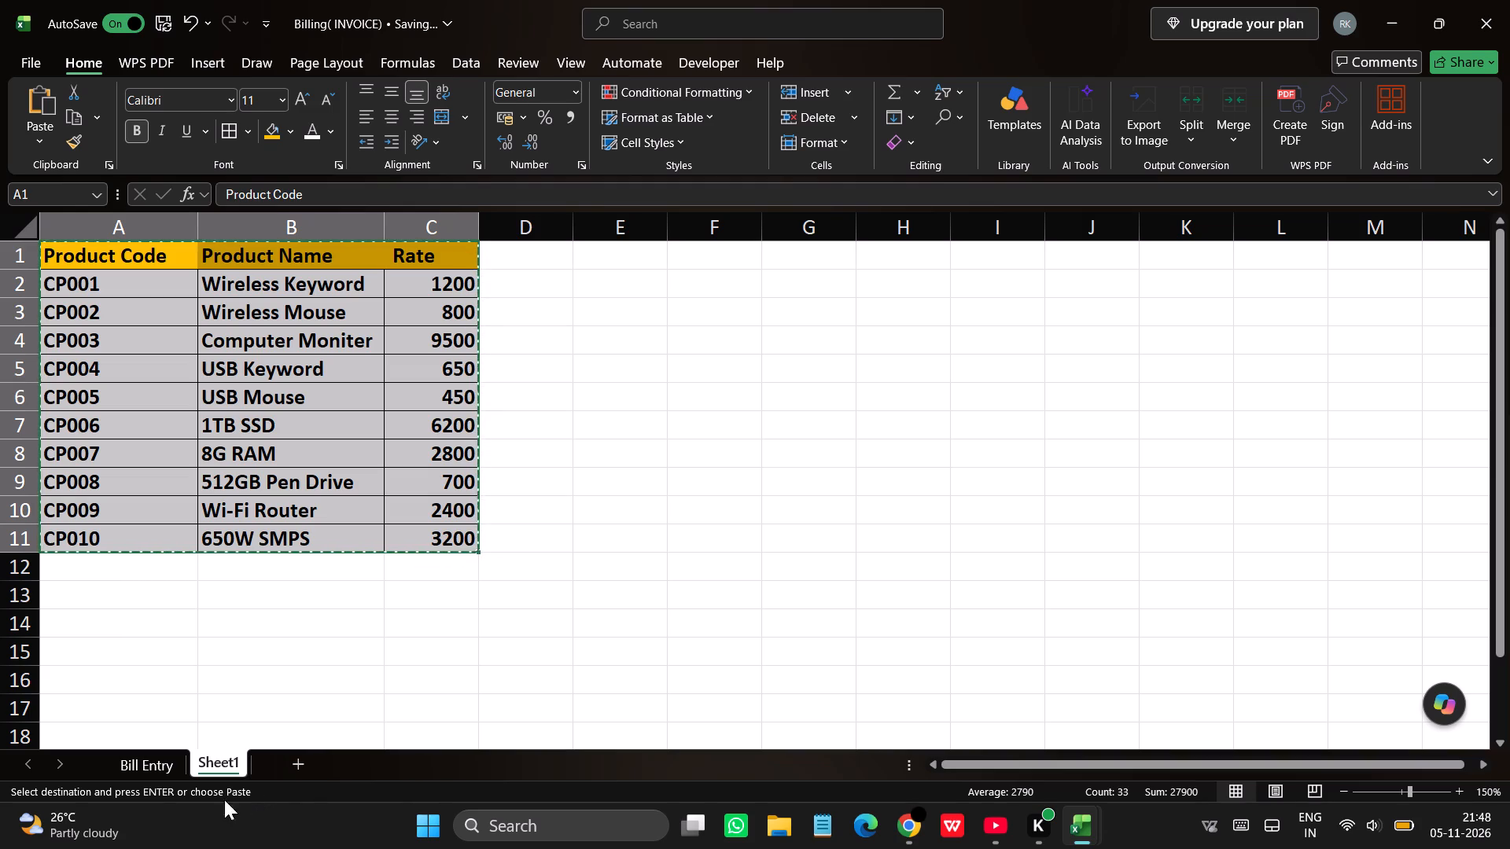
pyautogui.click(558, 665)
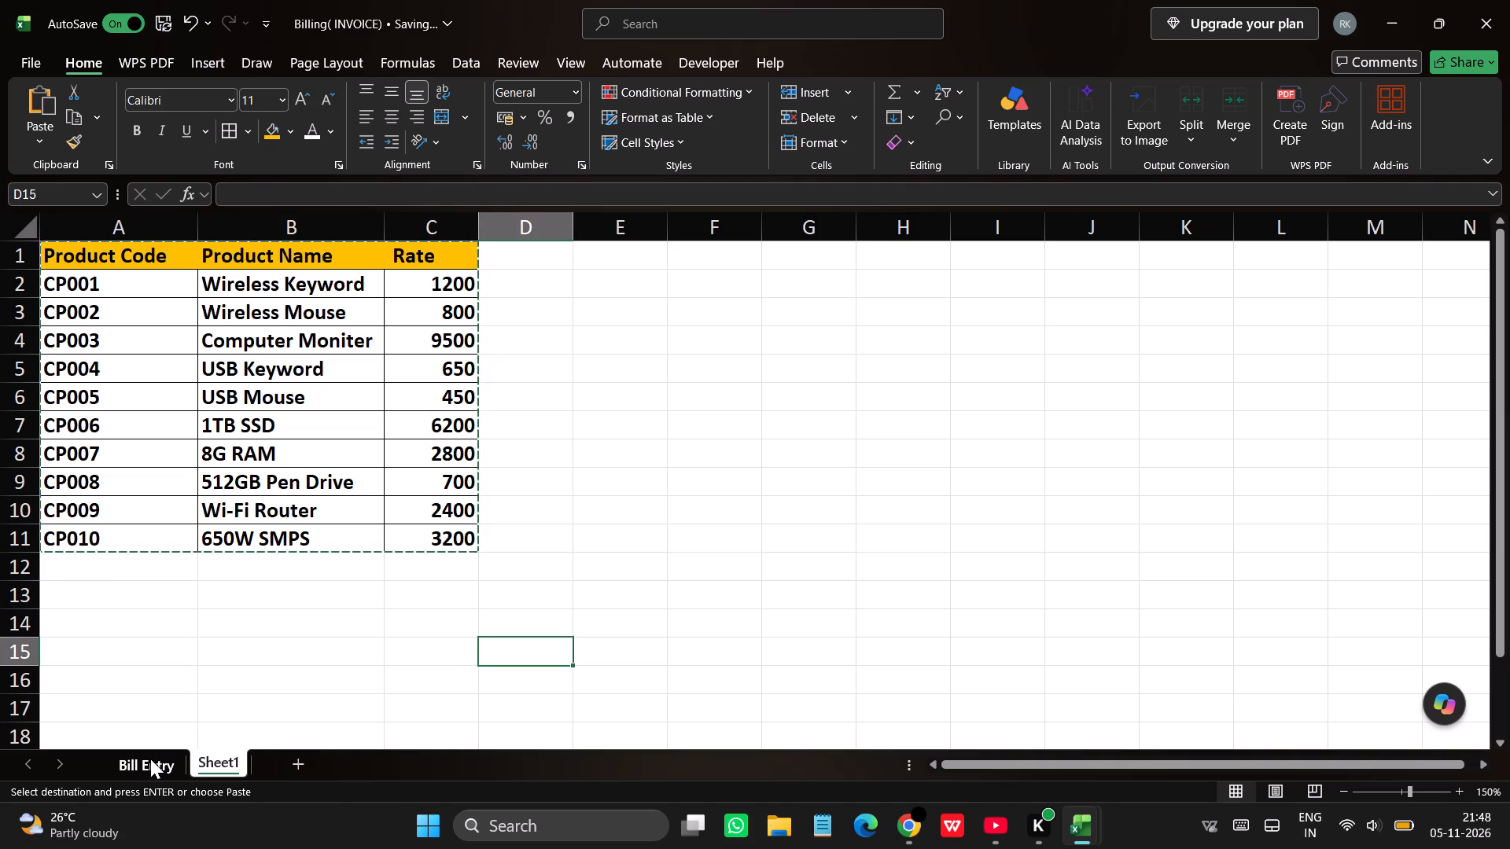
# Add List data validation to the P.Code cells B12:B25 on the Bill Entry sheet, with source =Sheet1!$A$2:$A$11.
pyautogui.click(150, 759)
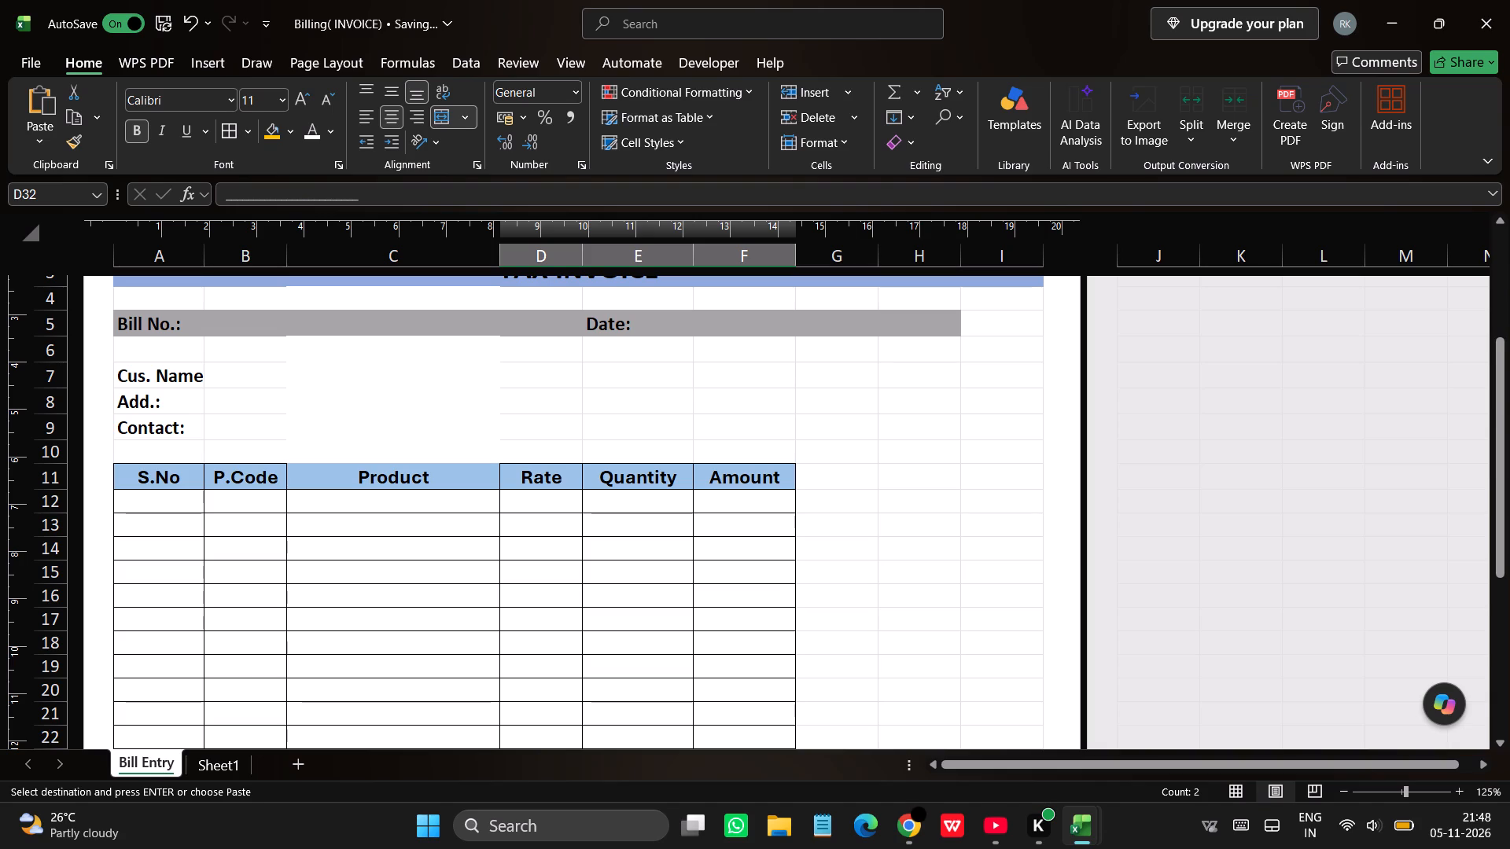
pyautogui.scroll(-2, 252, 585)
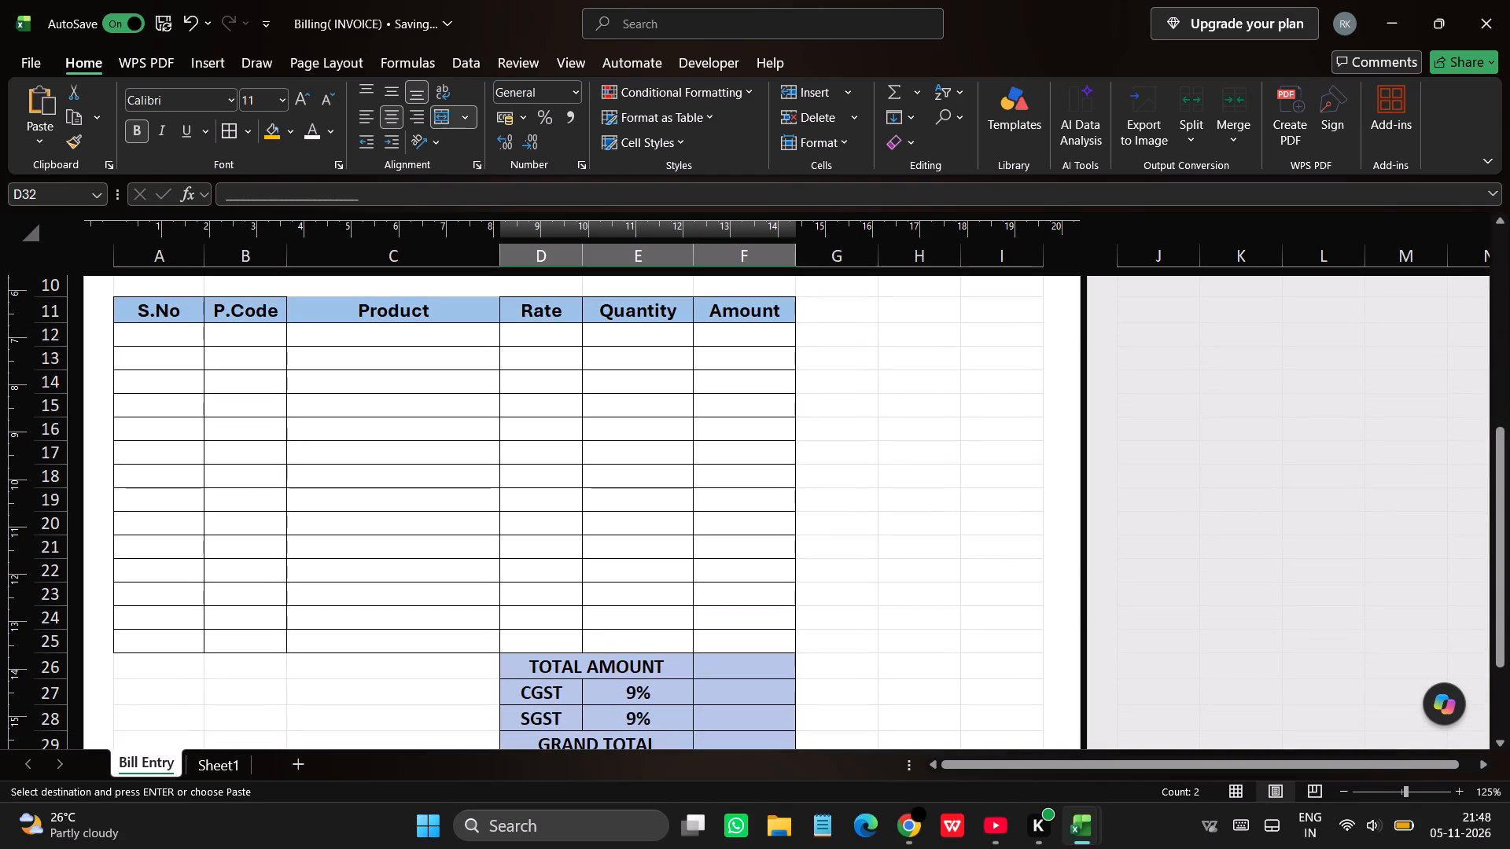
pyautogui.moveTo(243, 340); pyautogui.dragTo(232, 647)
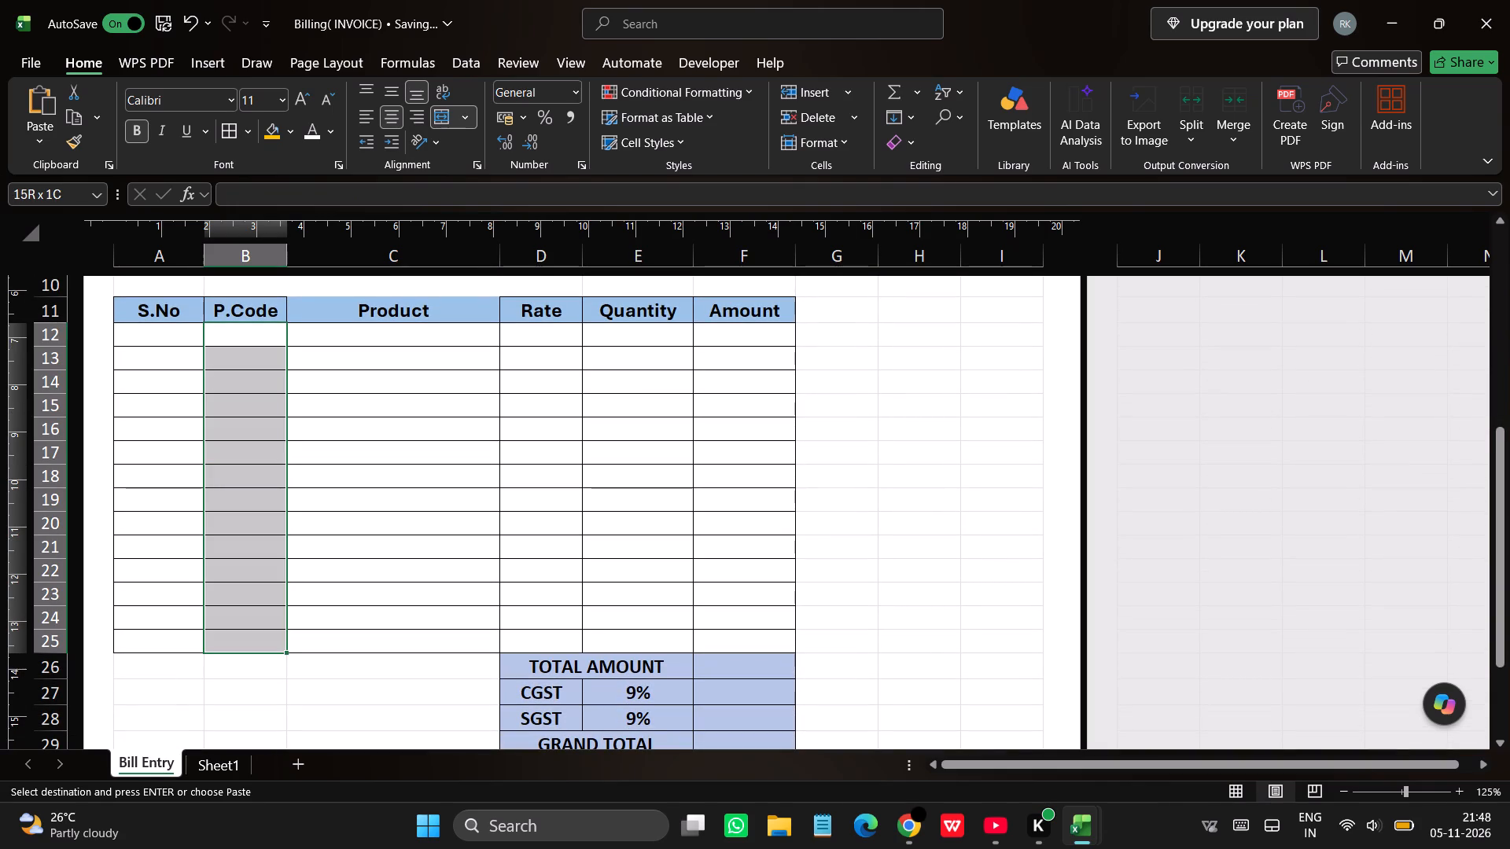
pyautogui.moveTo(232, 647); pyautogui.dragTo(231, 646)
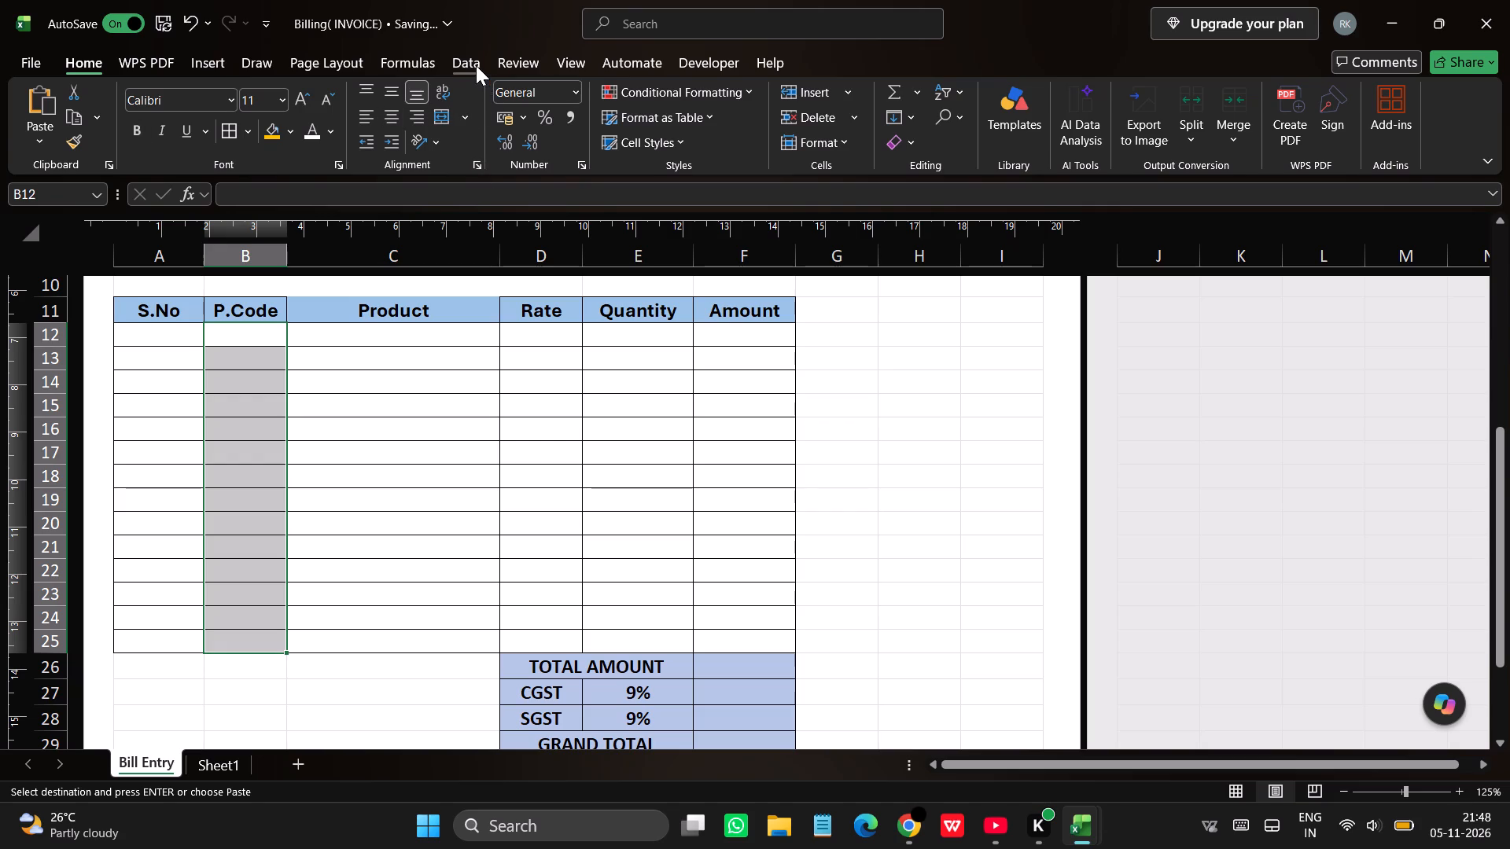
pyautogui.click(476, 65)
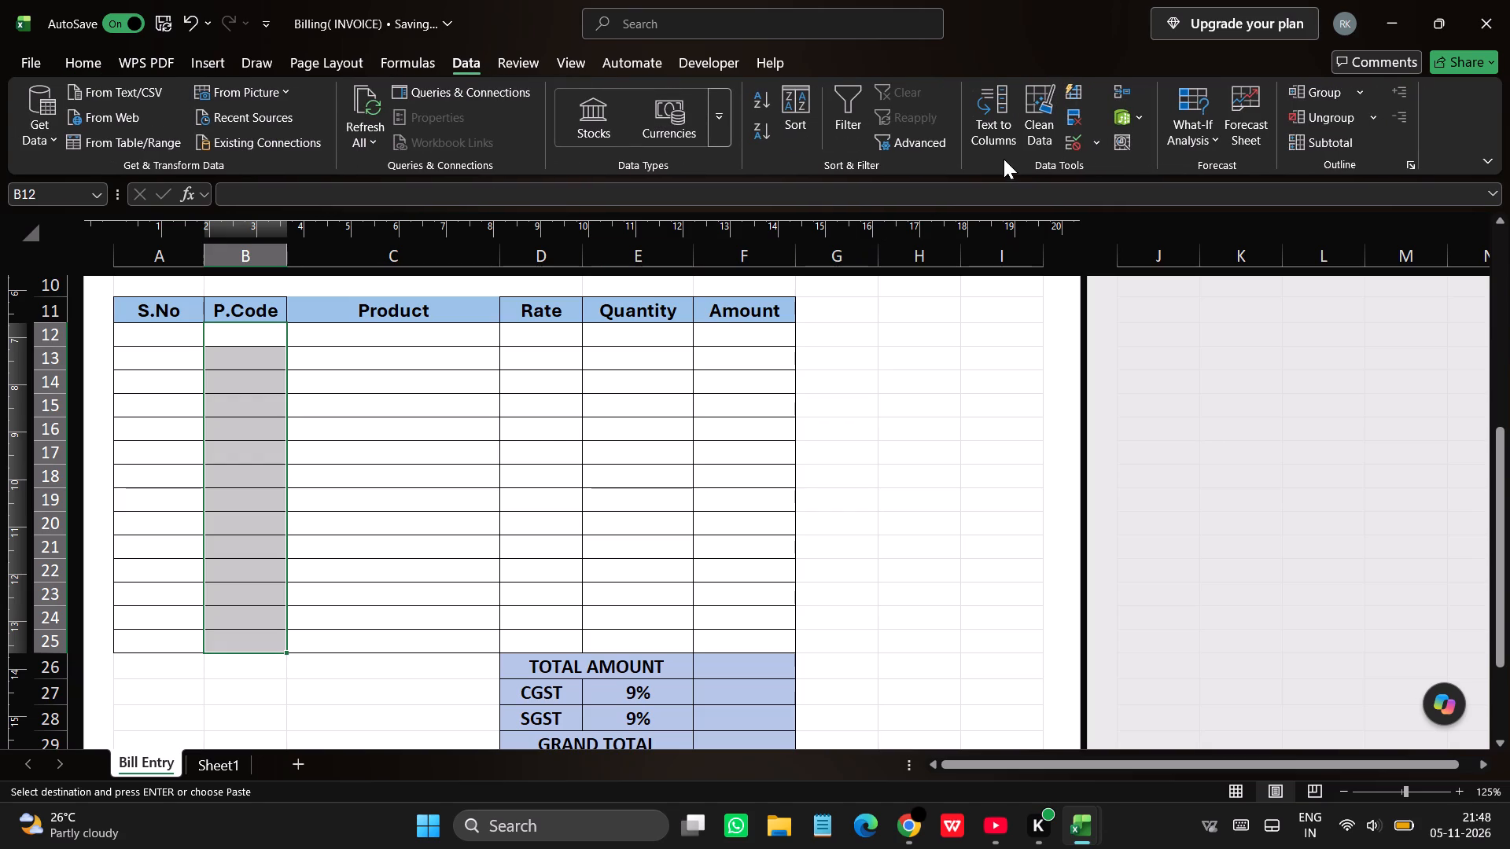
pyautogui.click(1072, 142)
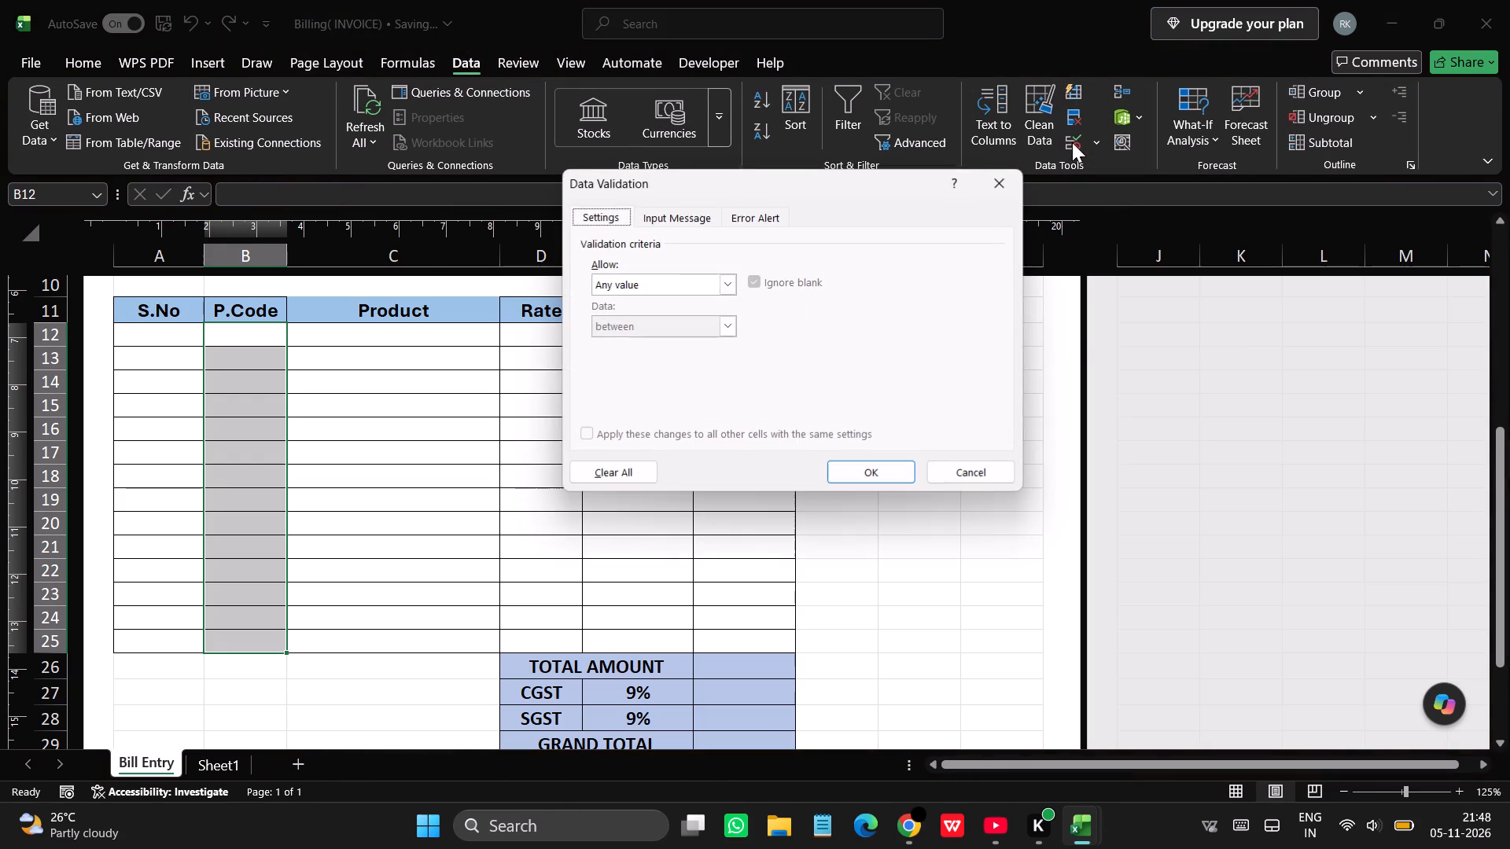
pyautogui.click(735, 283)
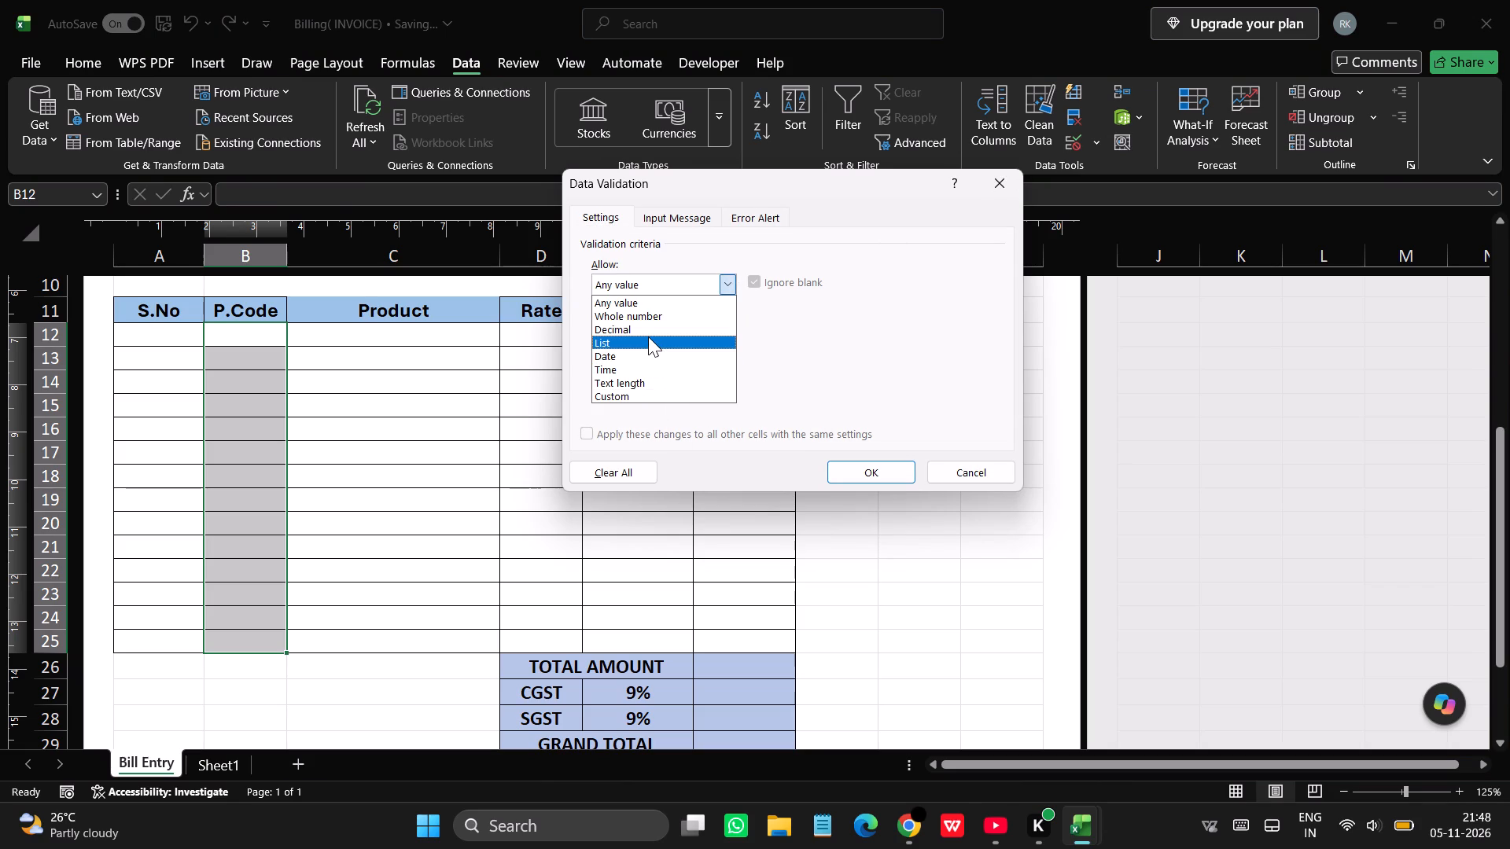
pyautogui.click(648, 336)
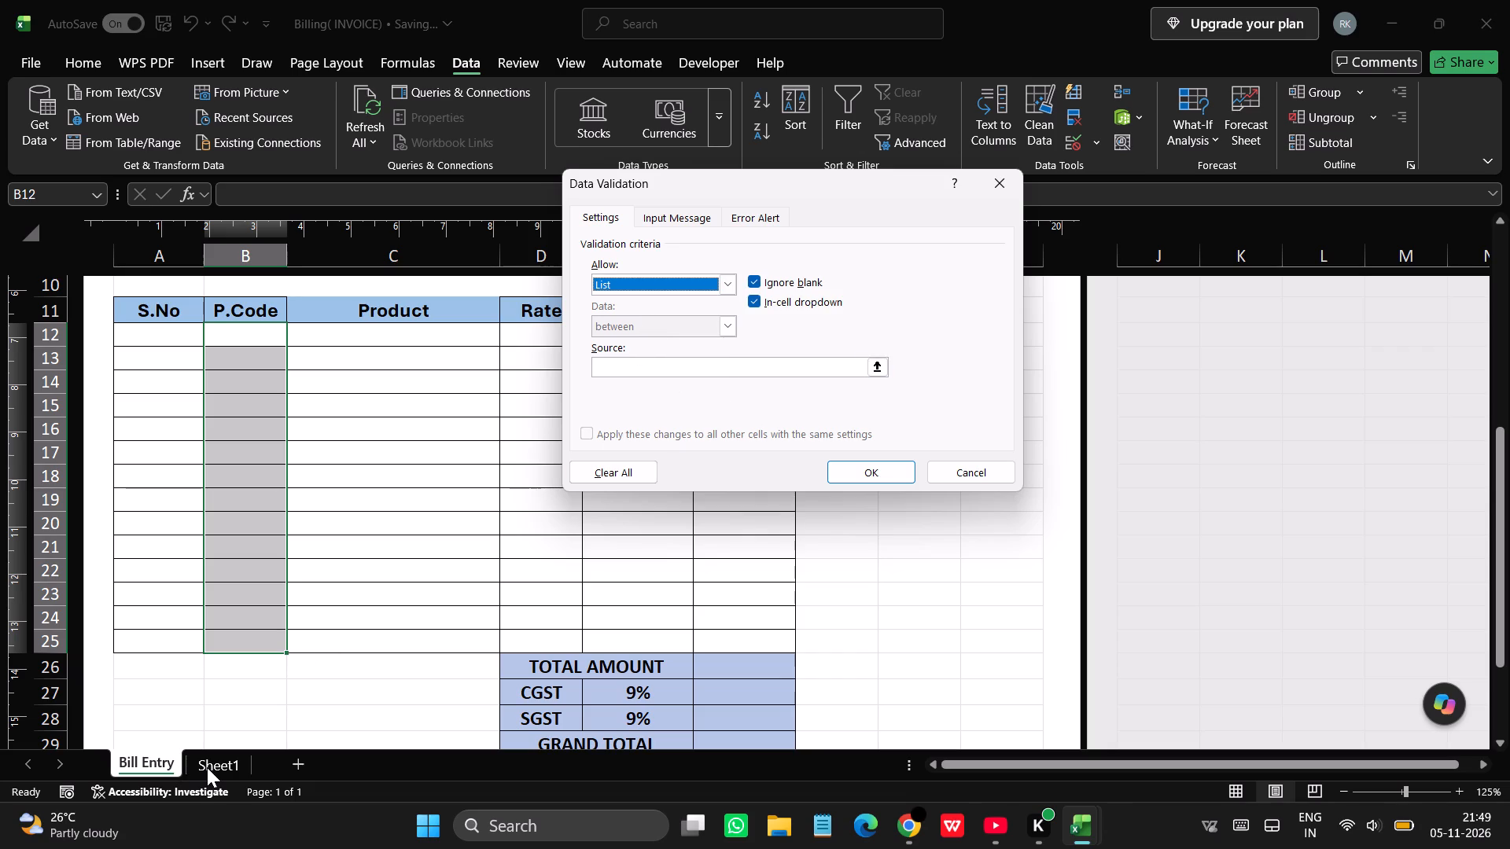
pyautogui.click(788, 374)
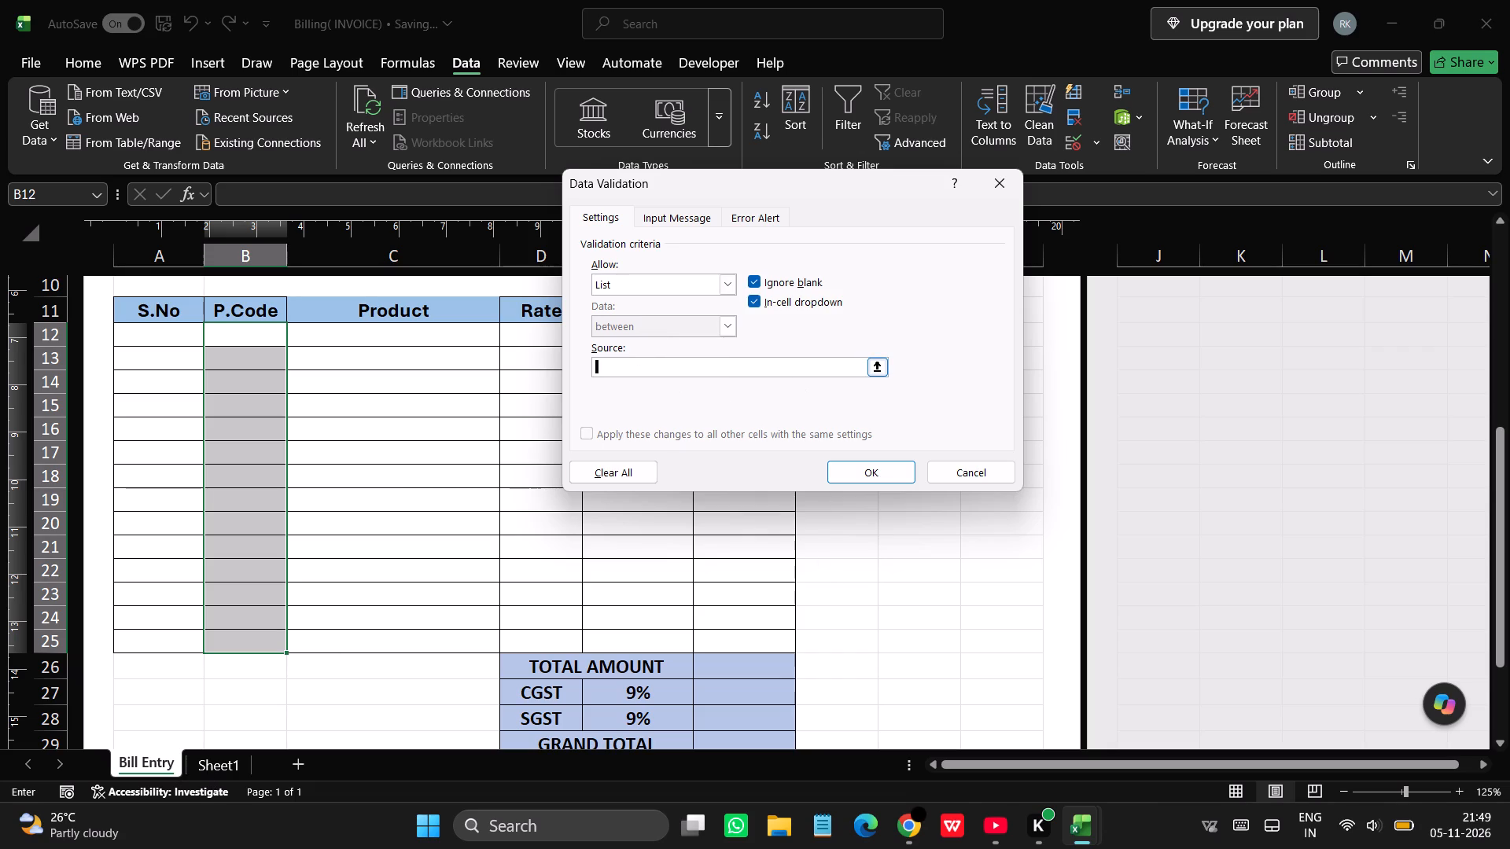
pyautogui.click(240, 764)
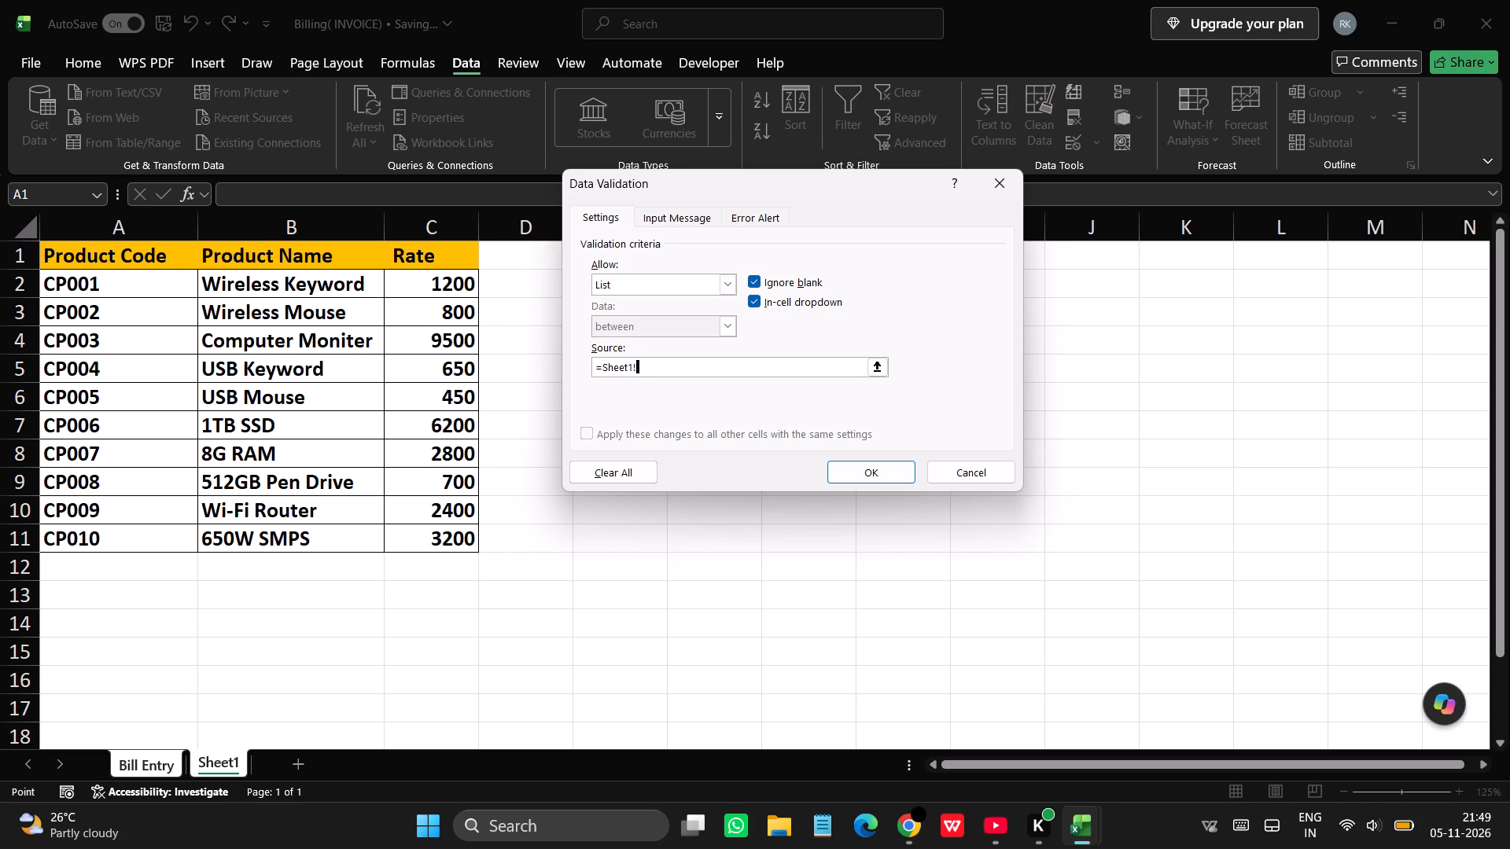
pyautogui.moveTo(112, 287); pyautogui.dragTo(115, 409)
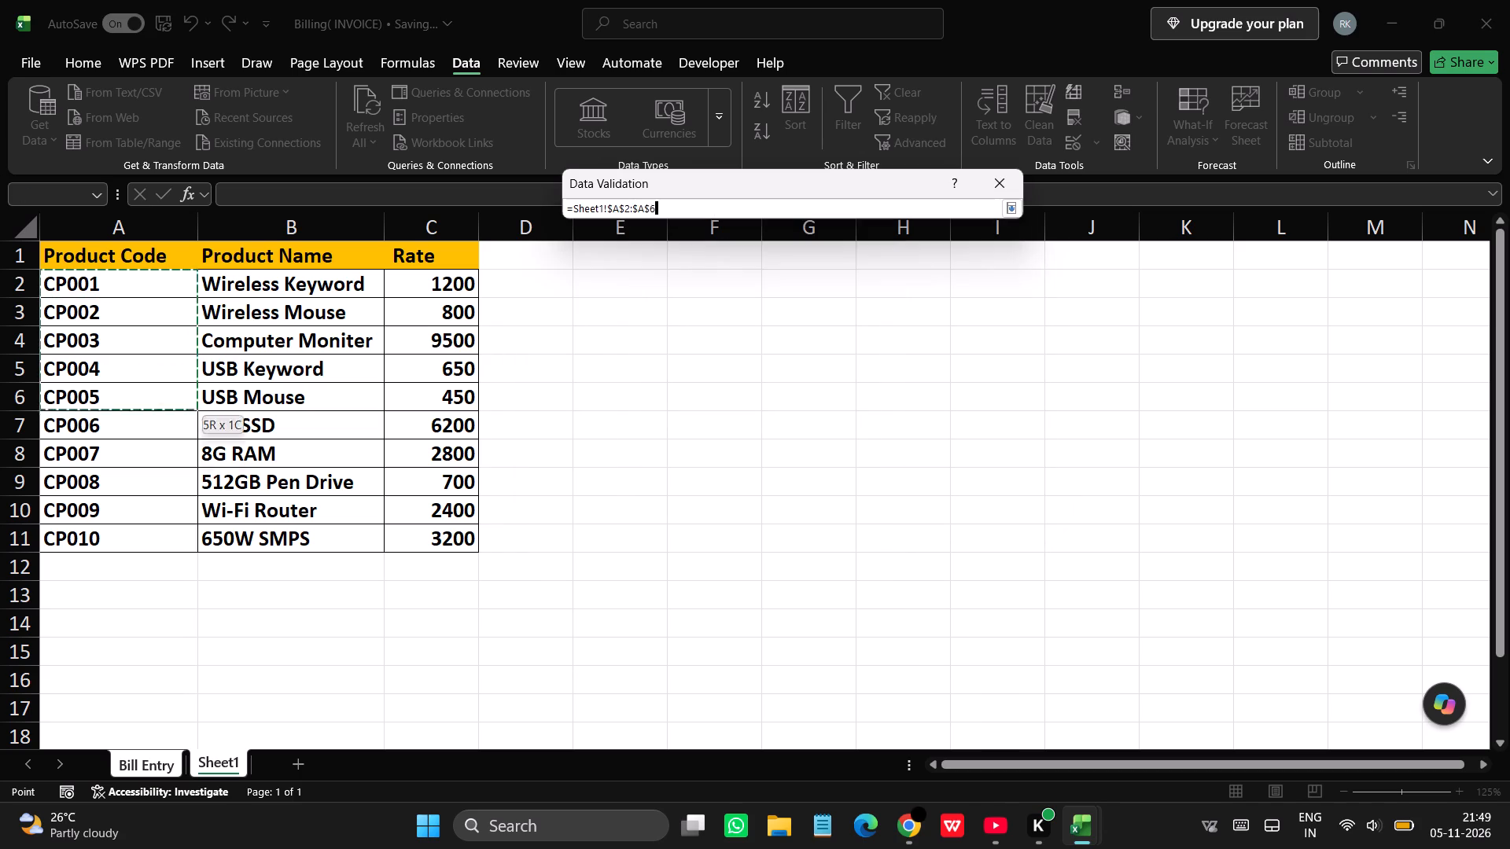
pyautogui.moveTo(115, 409); pyautogui.dragTo(114, 540)
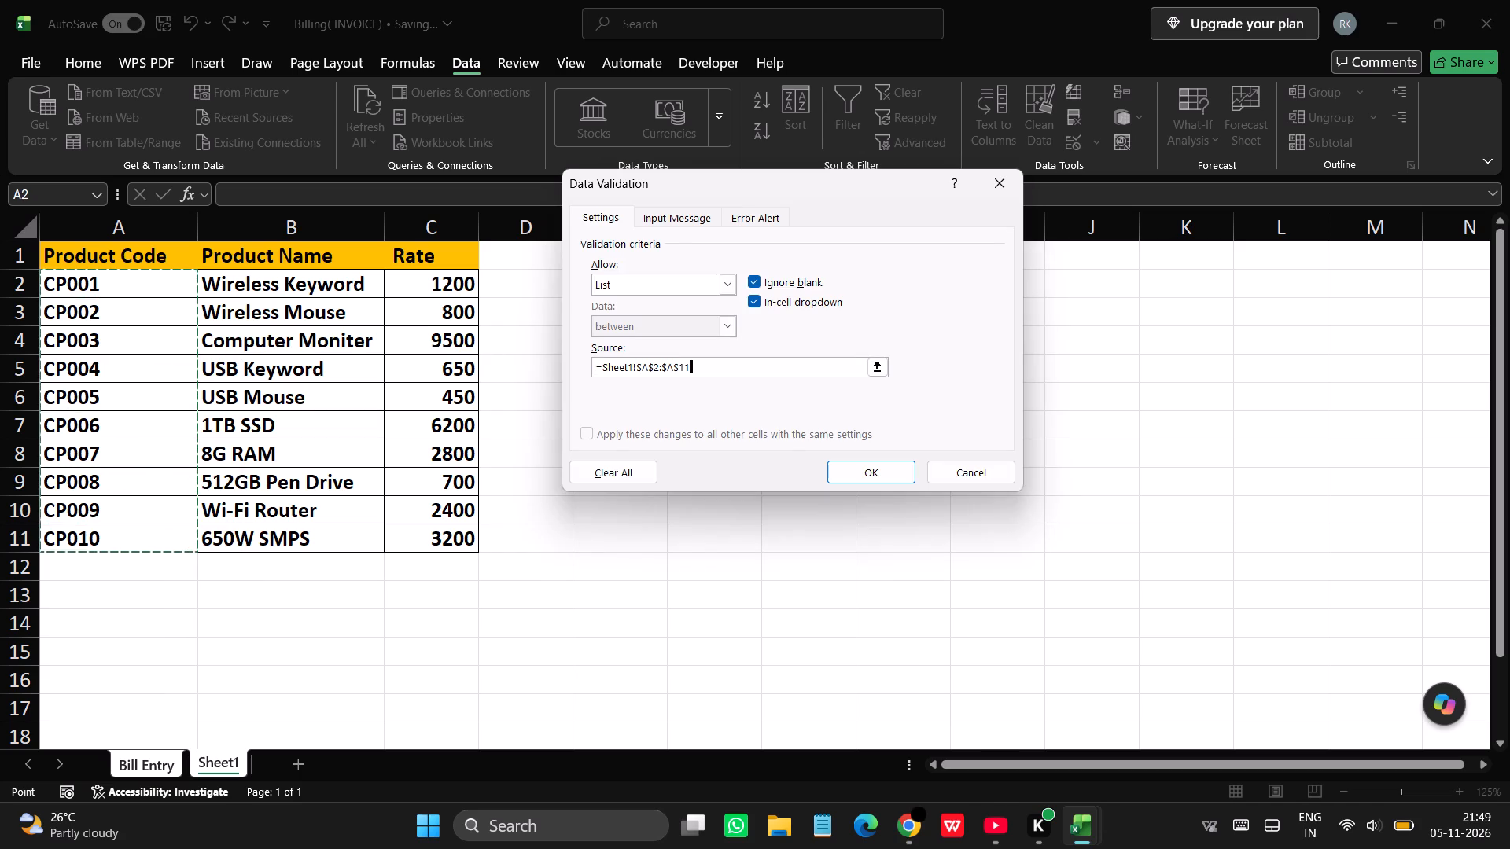
pyautogui.click(868, 465)
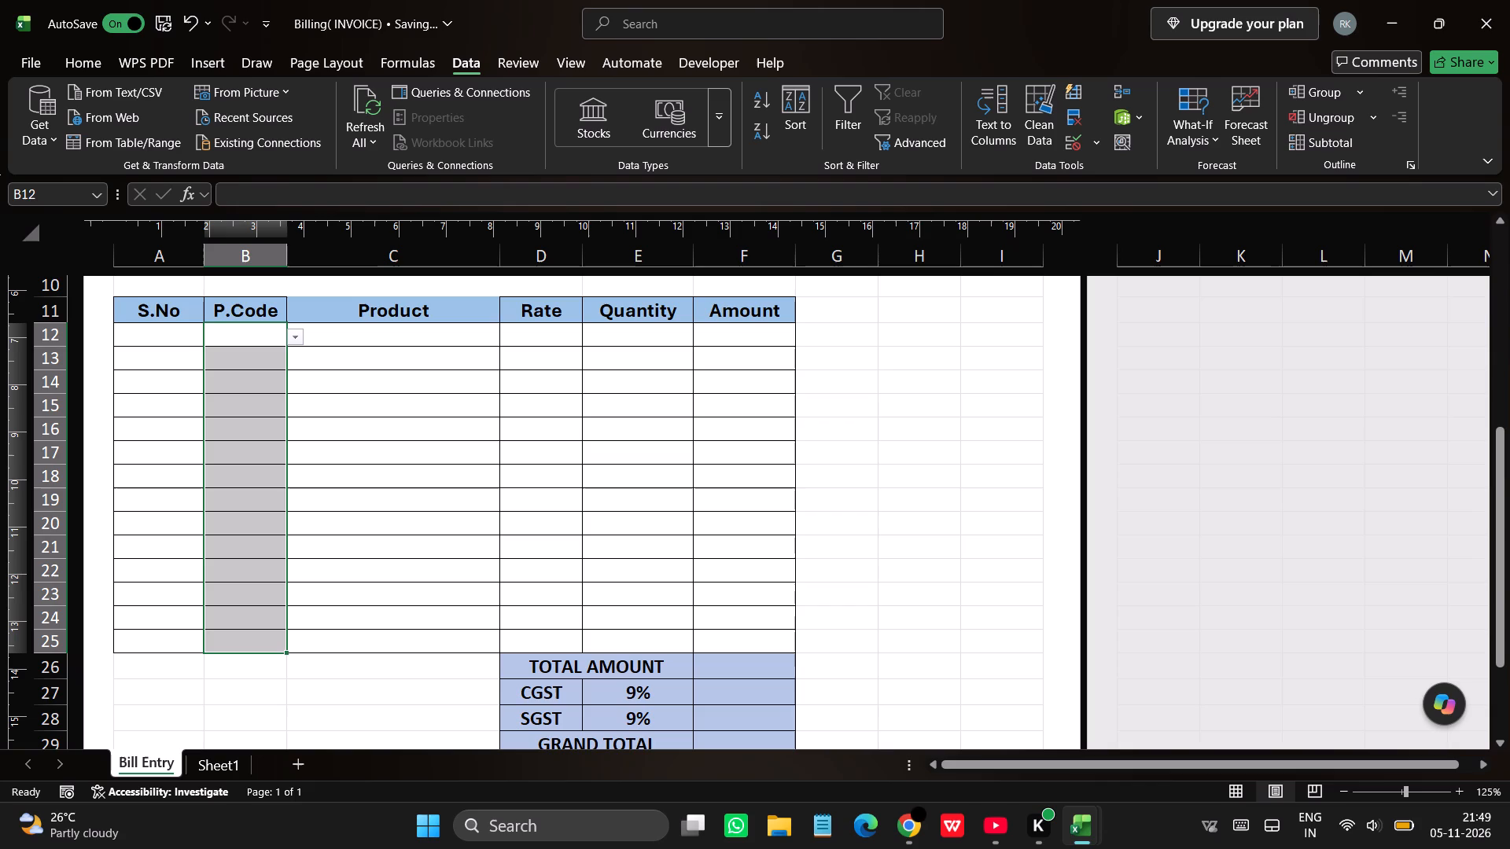
# Choose product code CP001 from the dropdown list in cell B12.
pyautogui.click(299, 343)
pyautogui.click(258, 367)
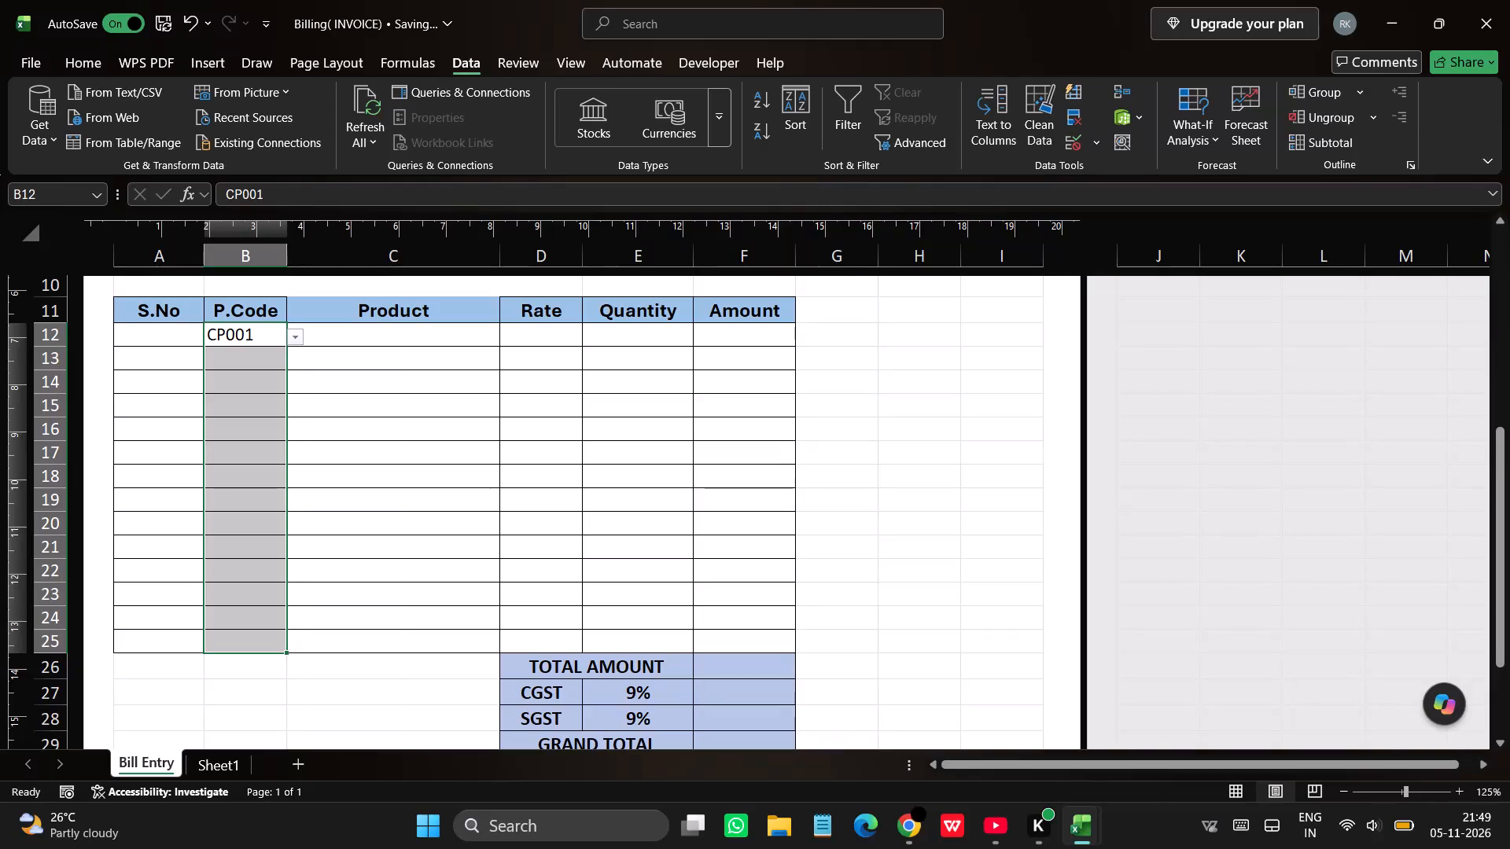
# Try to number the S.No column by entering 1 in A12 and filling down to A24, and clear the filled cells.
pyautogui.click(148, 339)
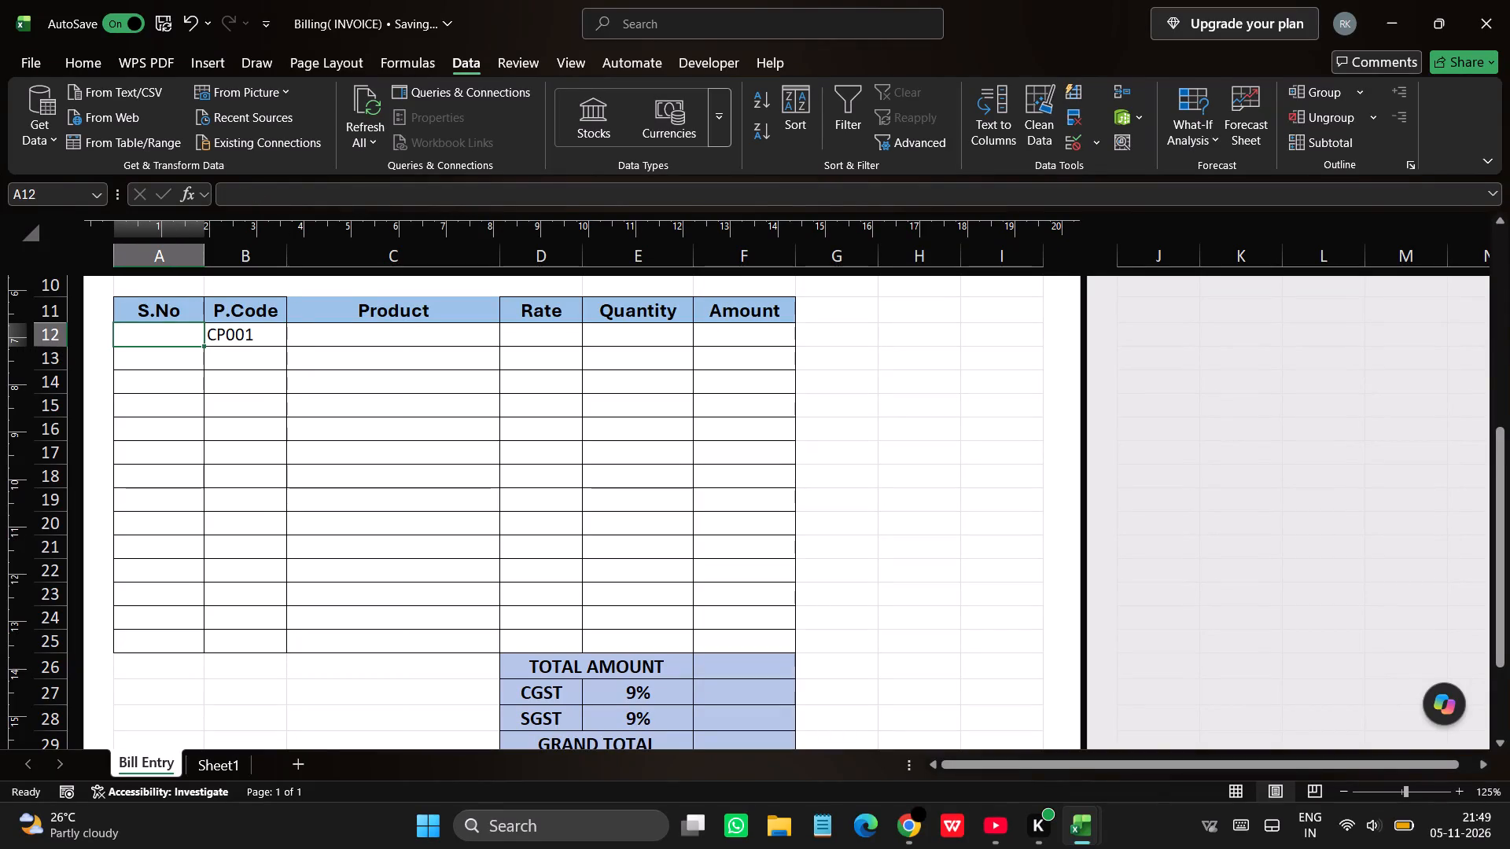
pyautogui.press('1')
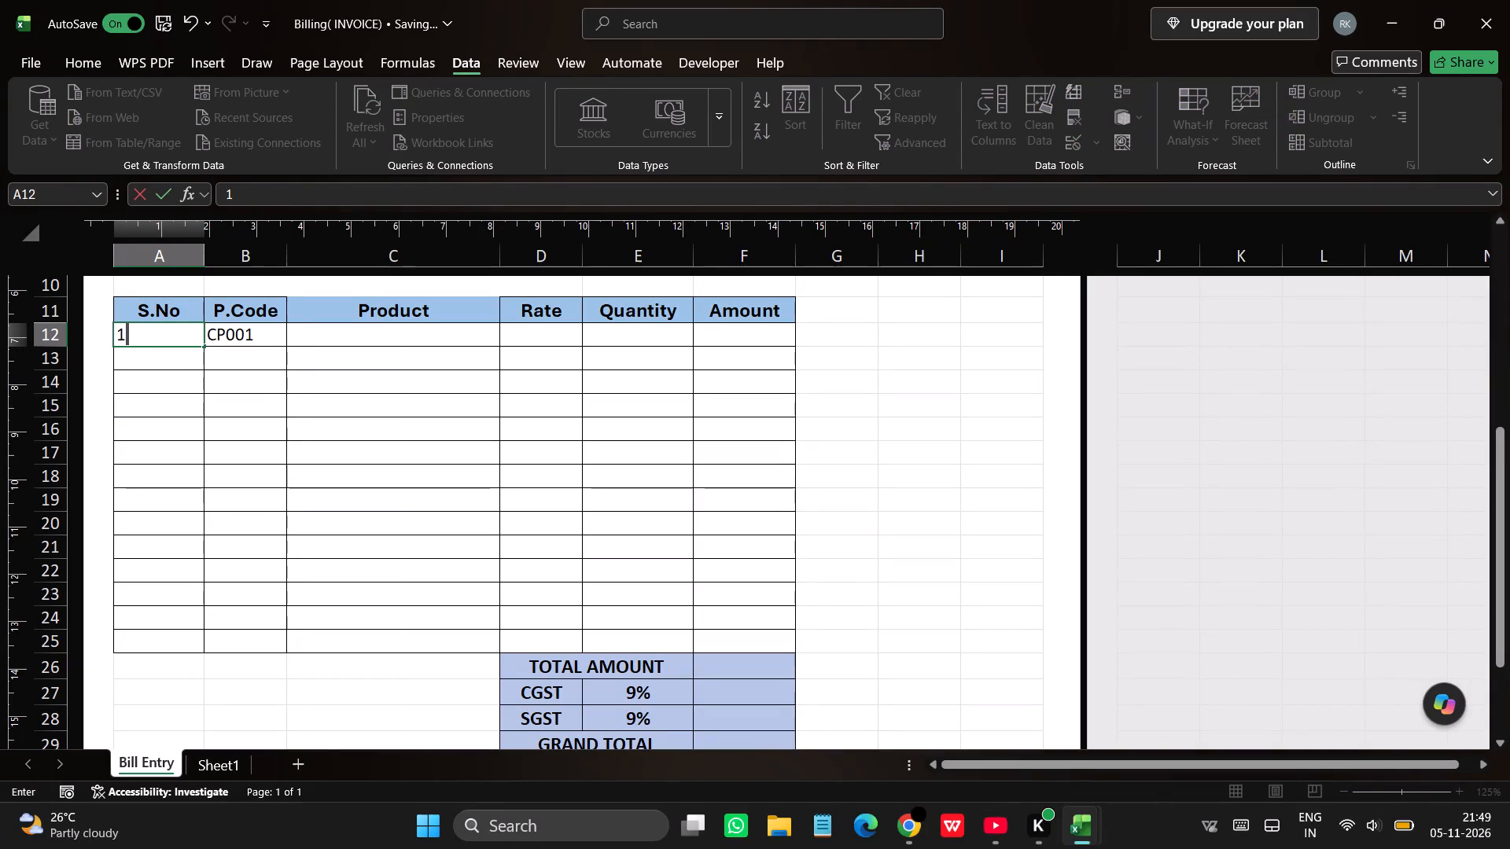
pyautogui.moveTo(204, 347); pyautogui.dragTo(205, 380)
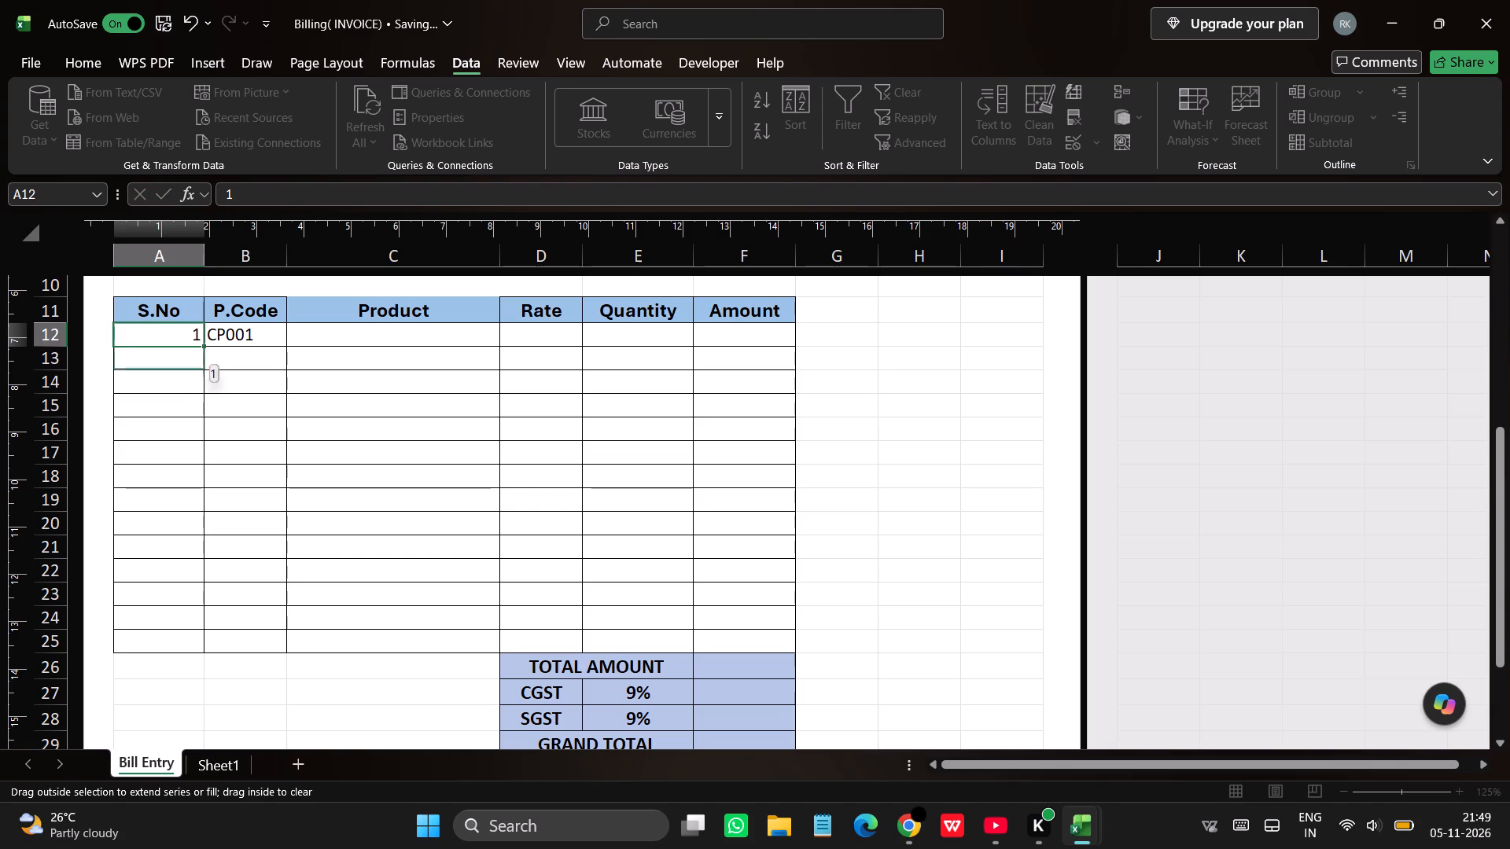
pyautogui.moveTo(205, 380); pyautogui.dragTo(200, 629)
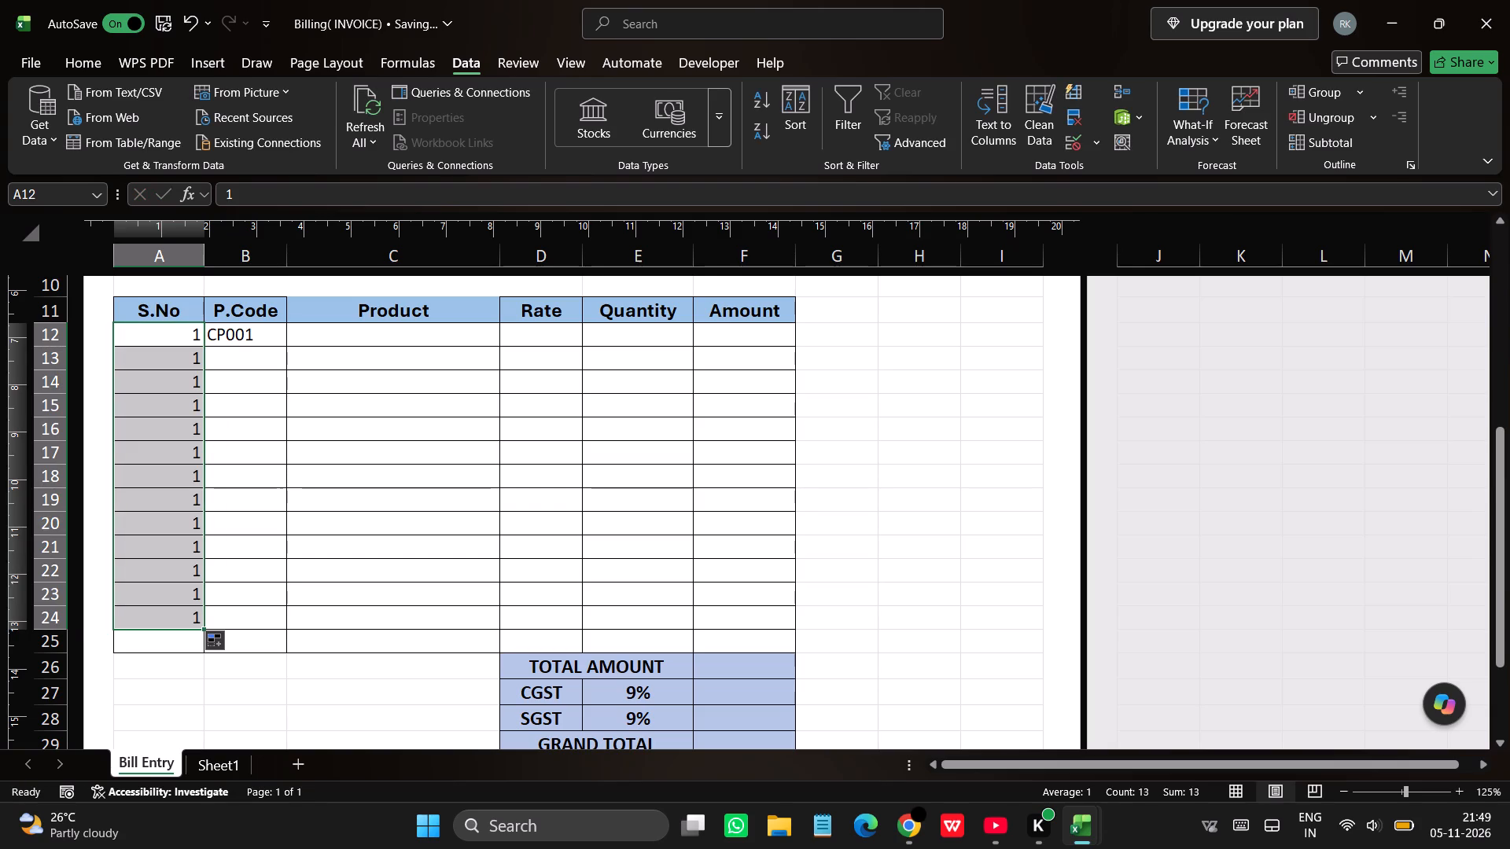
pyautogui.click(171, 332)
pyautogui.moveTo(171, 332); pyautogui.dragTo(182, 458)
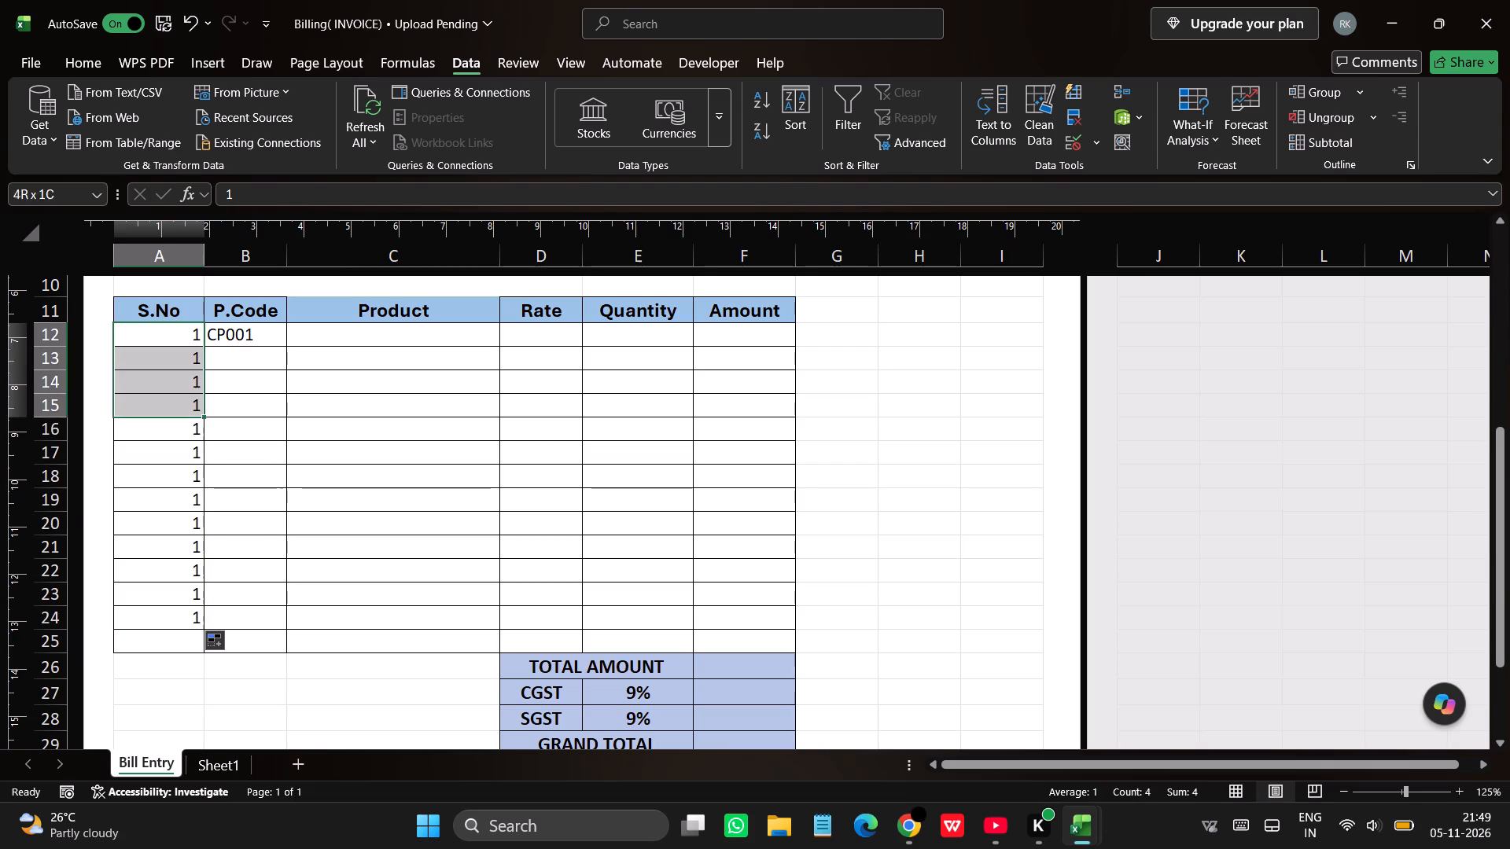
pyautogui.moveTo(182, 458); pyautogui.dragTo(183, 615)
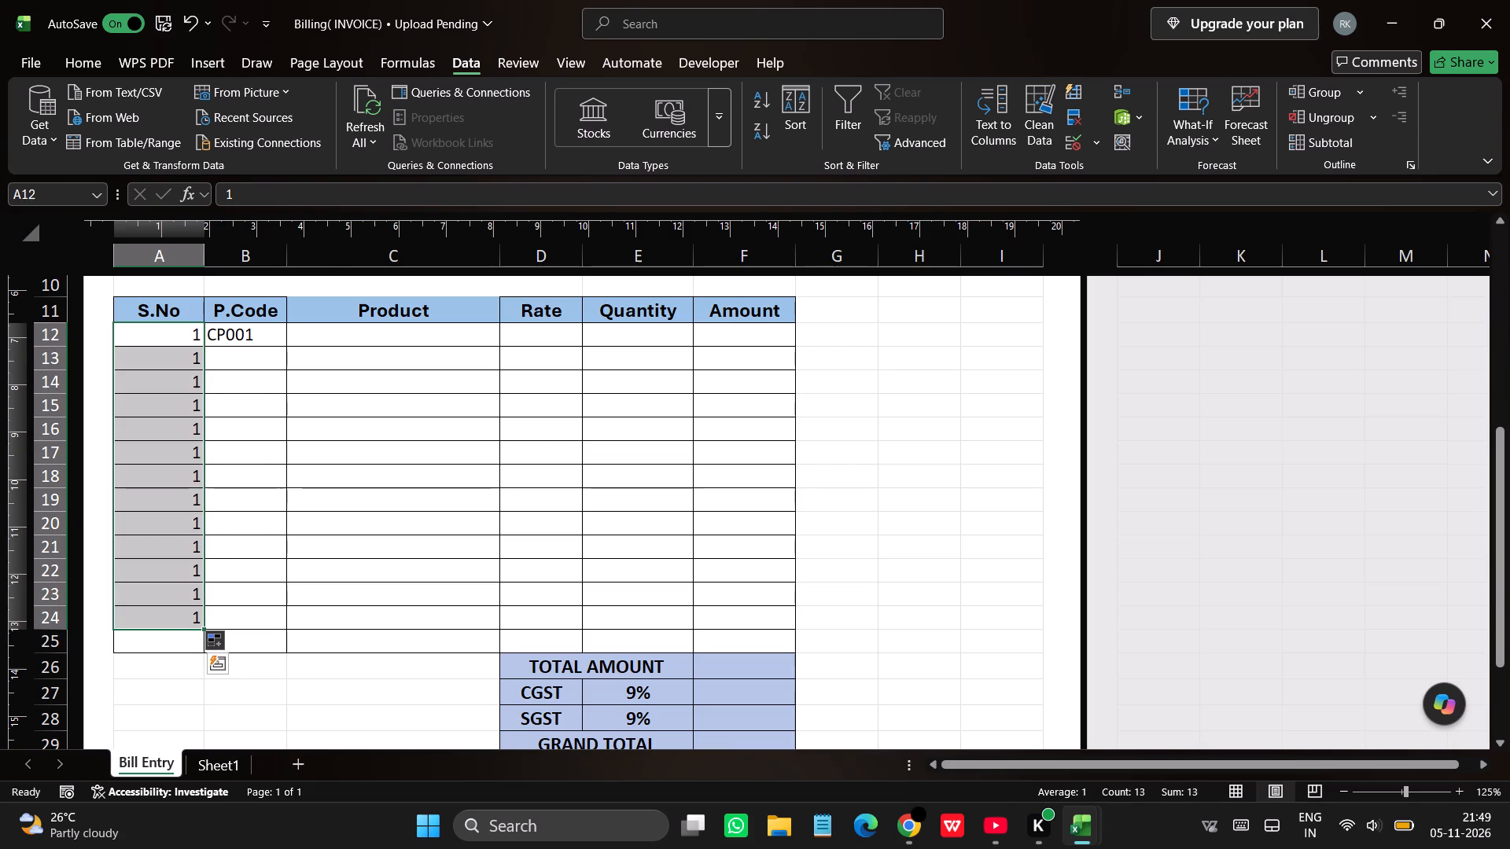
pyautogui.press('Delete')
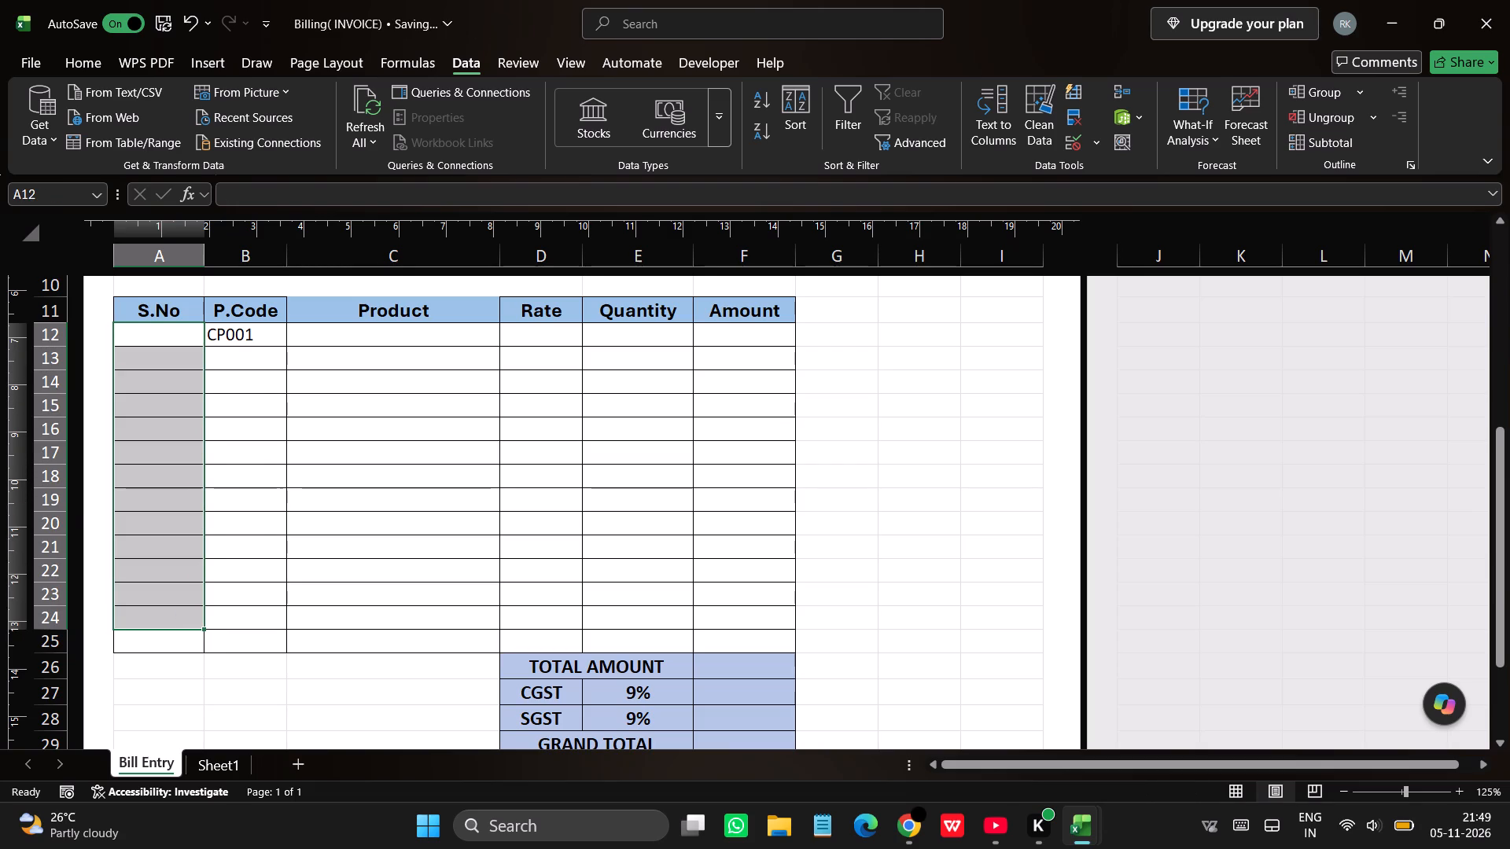
# Enter serial number 1 in the first S.No cell, A12.
pyautogui.click(177, 336)
pyautogui.press('1')
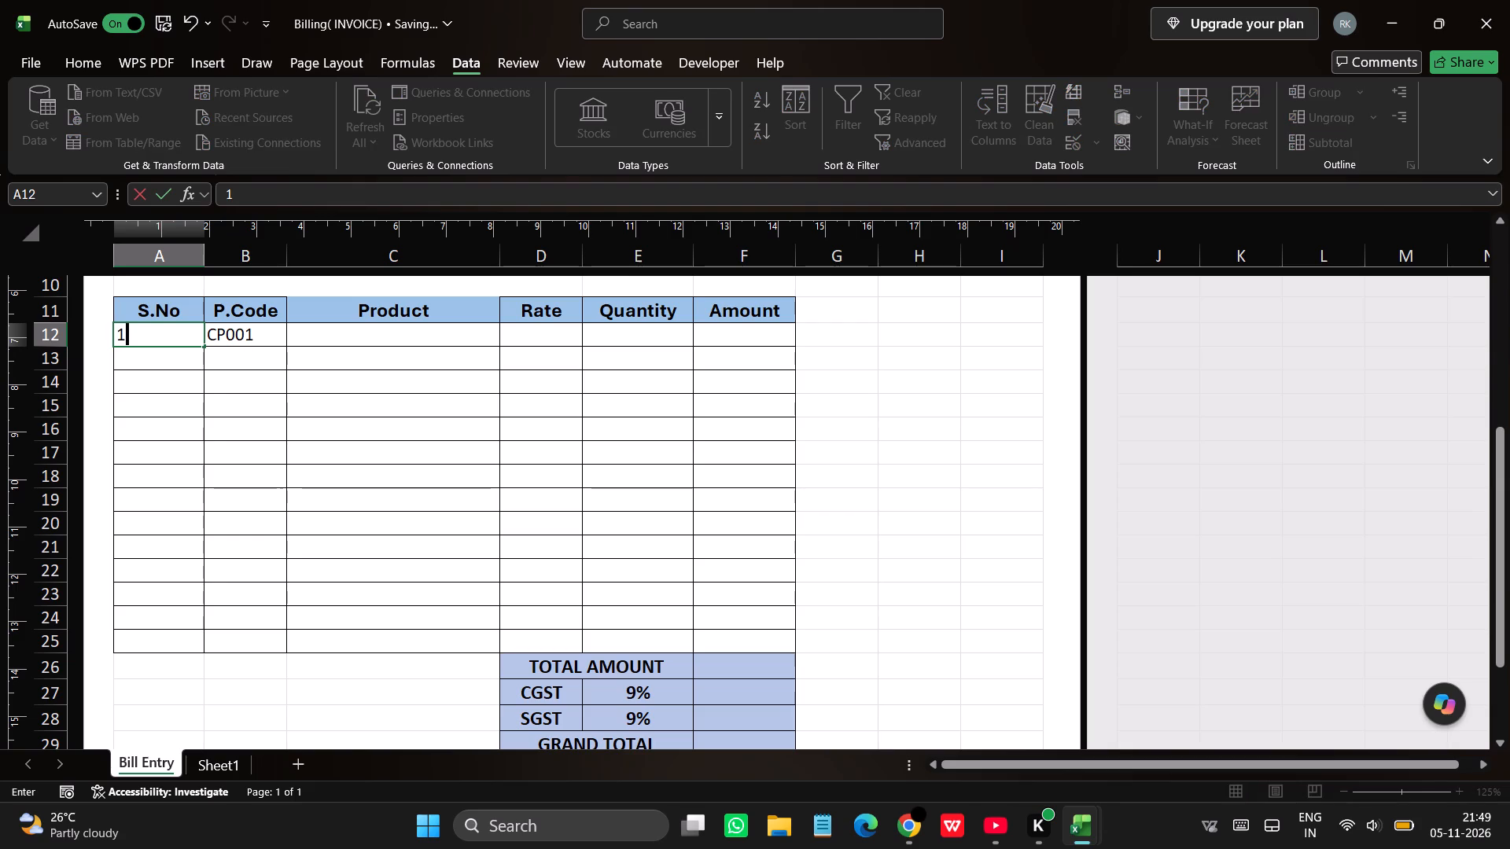
pyautogui.press('Return')
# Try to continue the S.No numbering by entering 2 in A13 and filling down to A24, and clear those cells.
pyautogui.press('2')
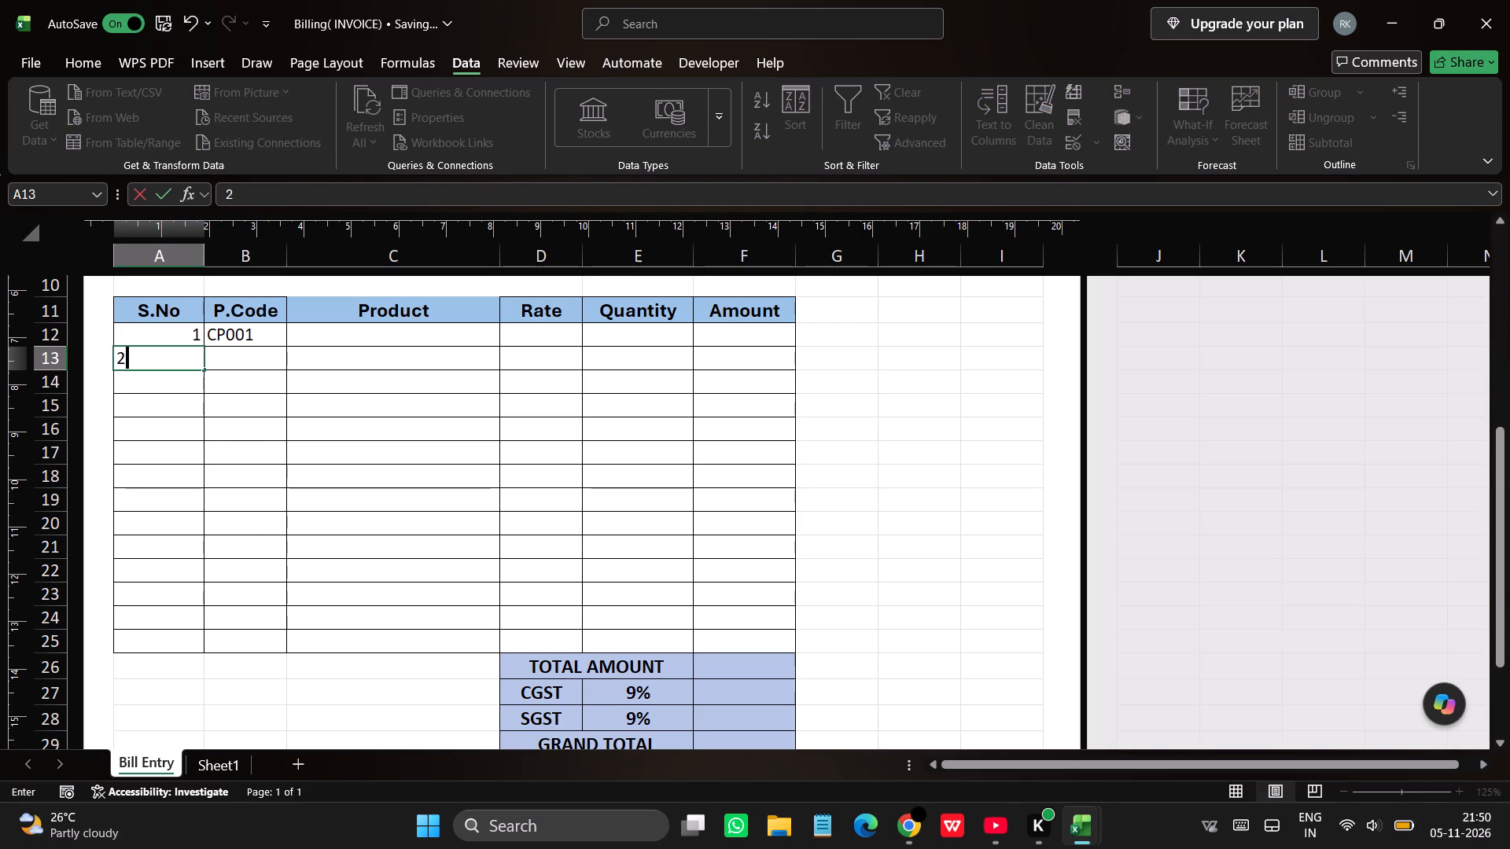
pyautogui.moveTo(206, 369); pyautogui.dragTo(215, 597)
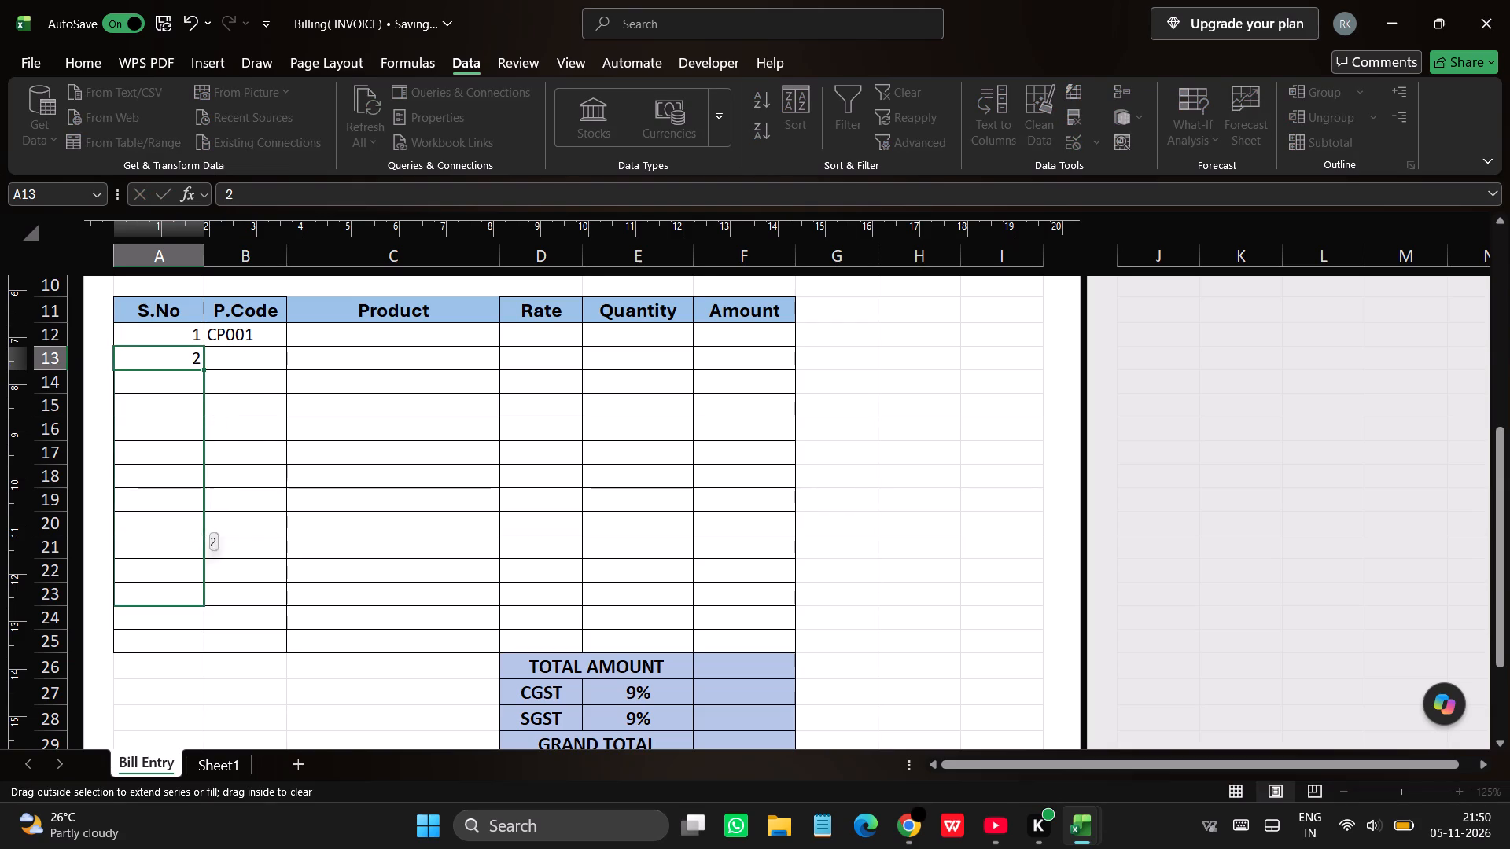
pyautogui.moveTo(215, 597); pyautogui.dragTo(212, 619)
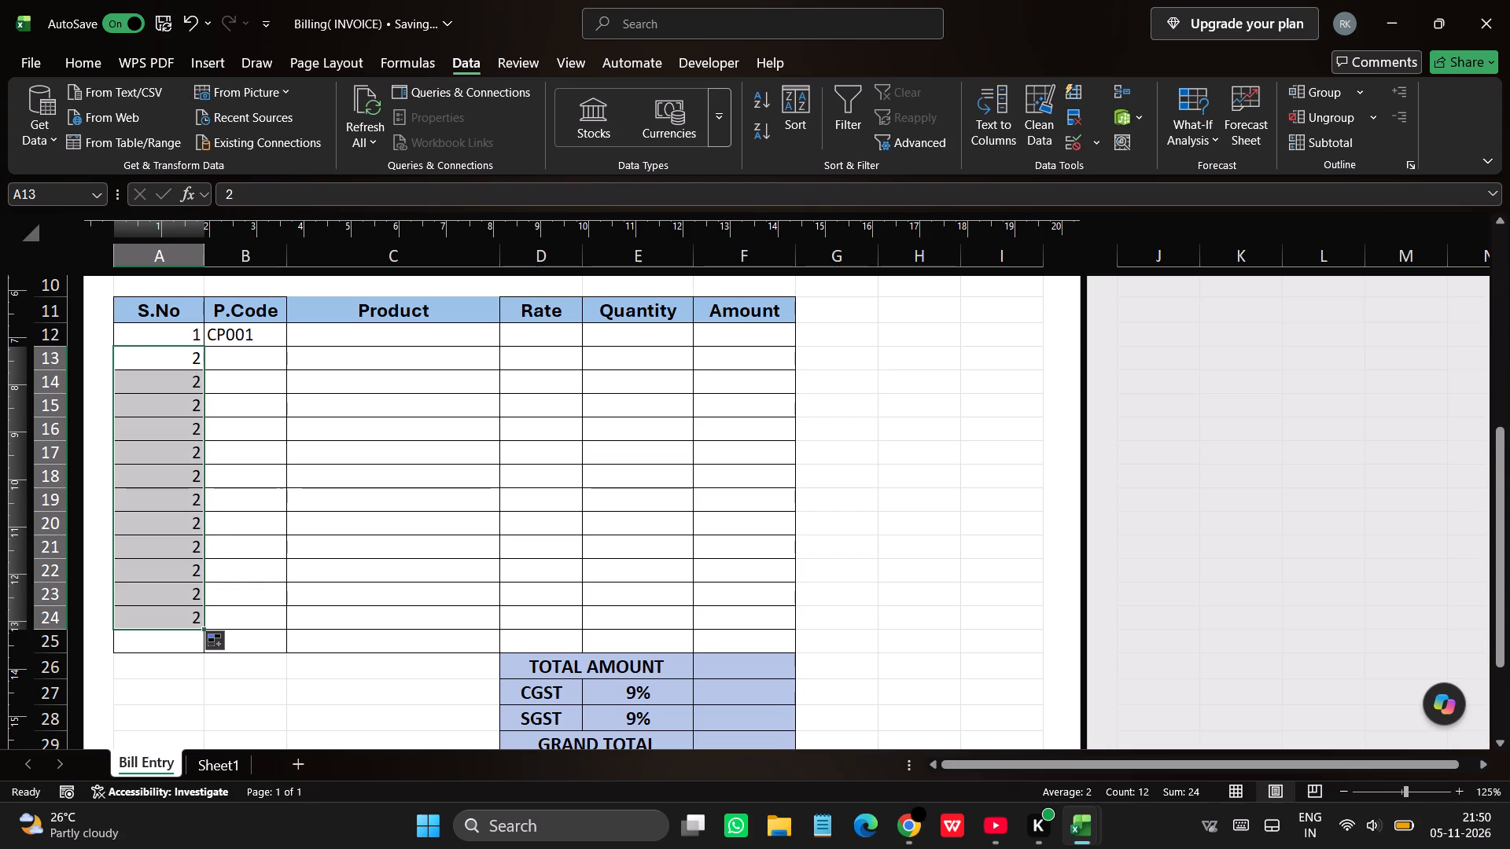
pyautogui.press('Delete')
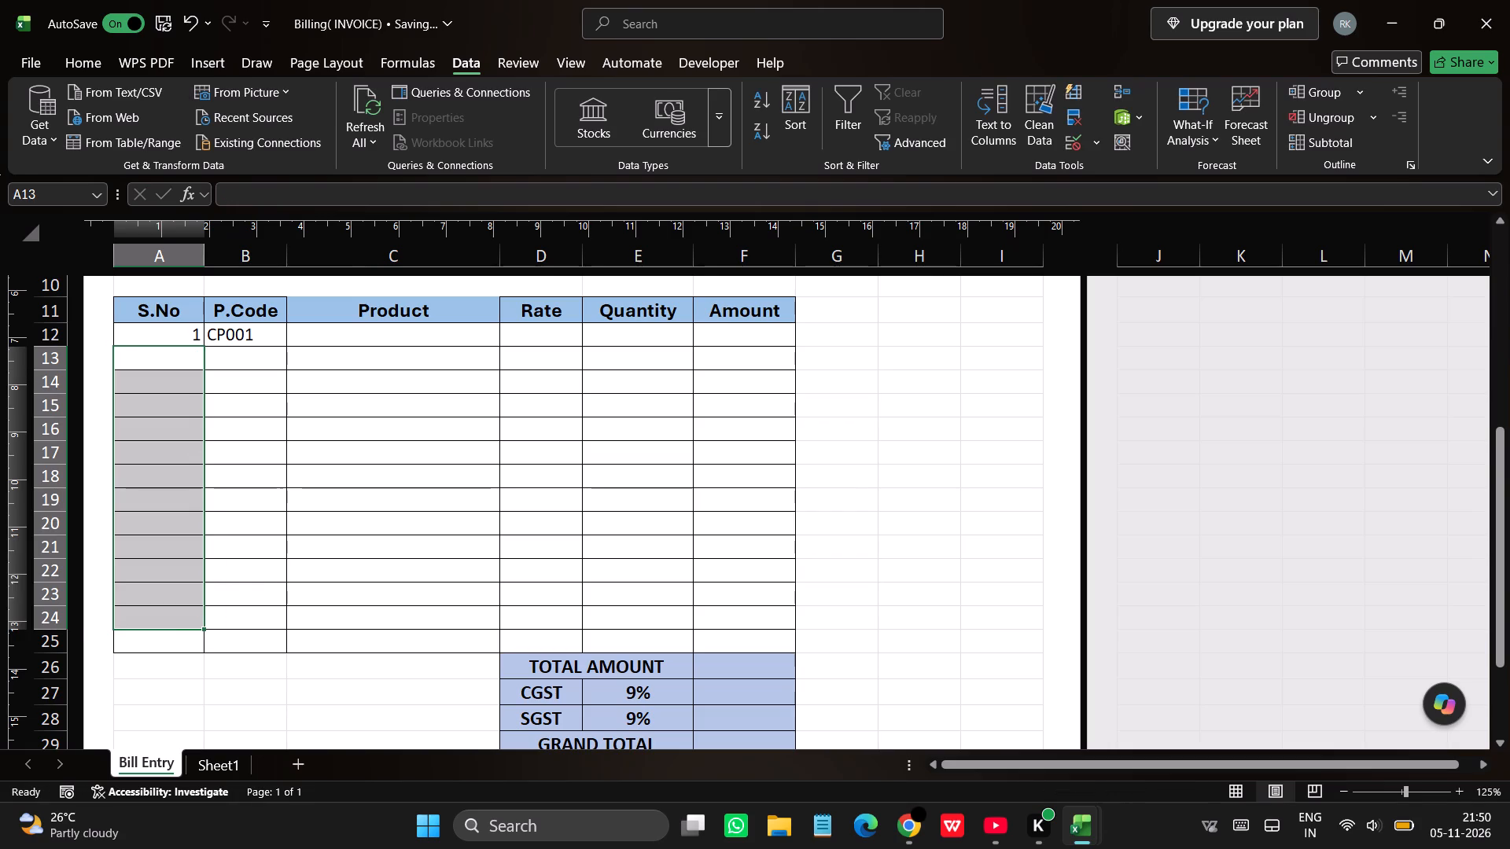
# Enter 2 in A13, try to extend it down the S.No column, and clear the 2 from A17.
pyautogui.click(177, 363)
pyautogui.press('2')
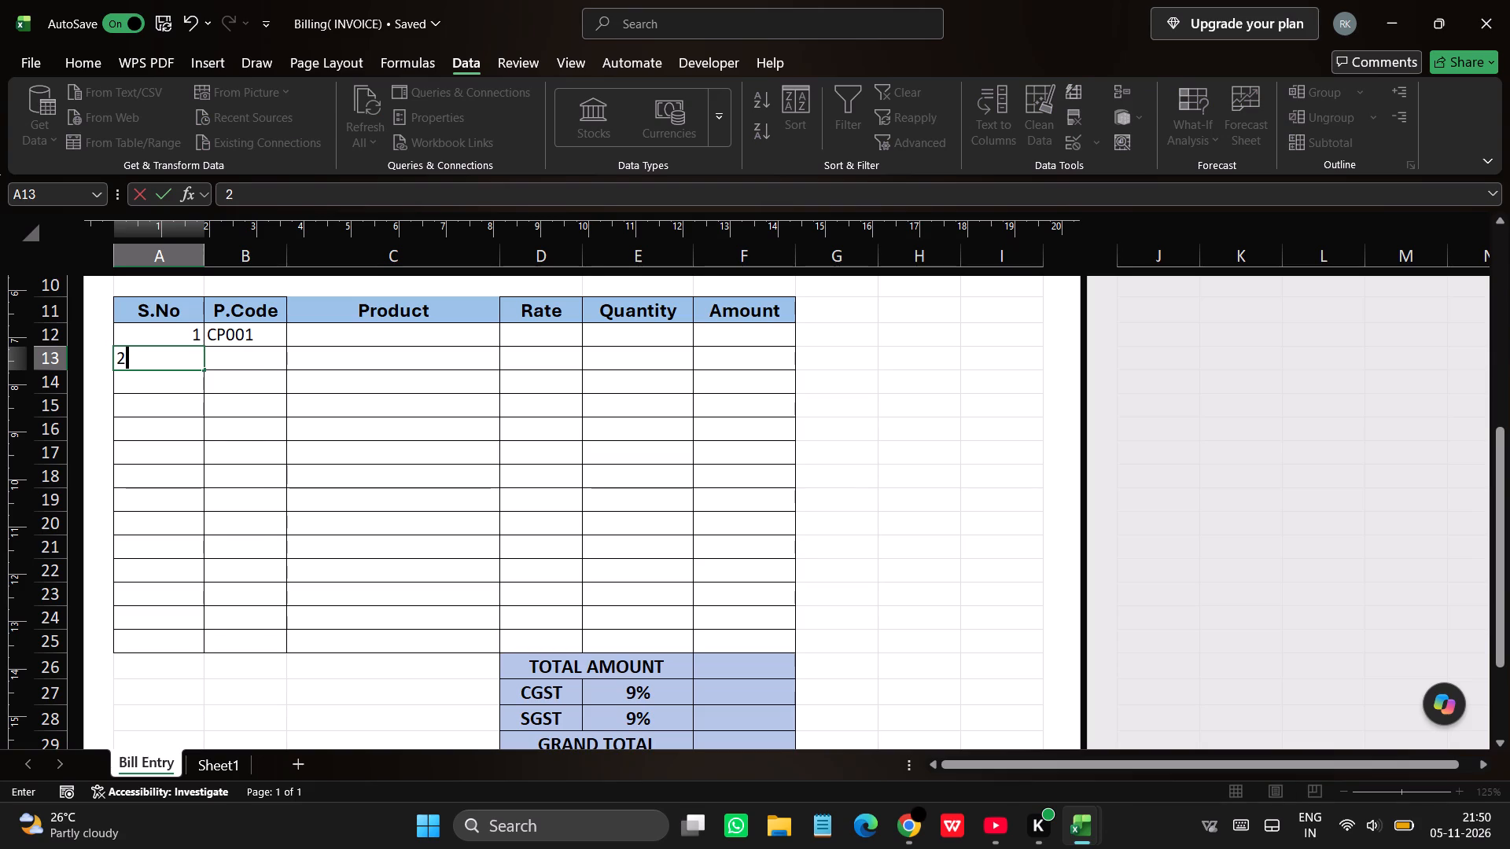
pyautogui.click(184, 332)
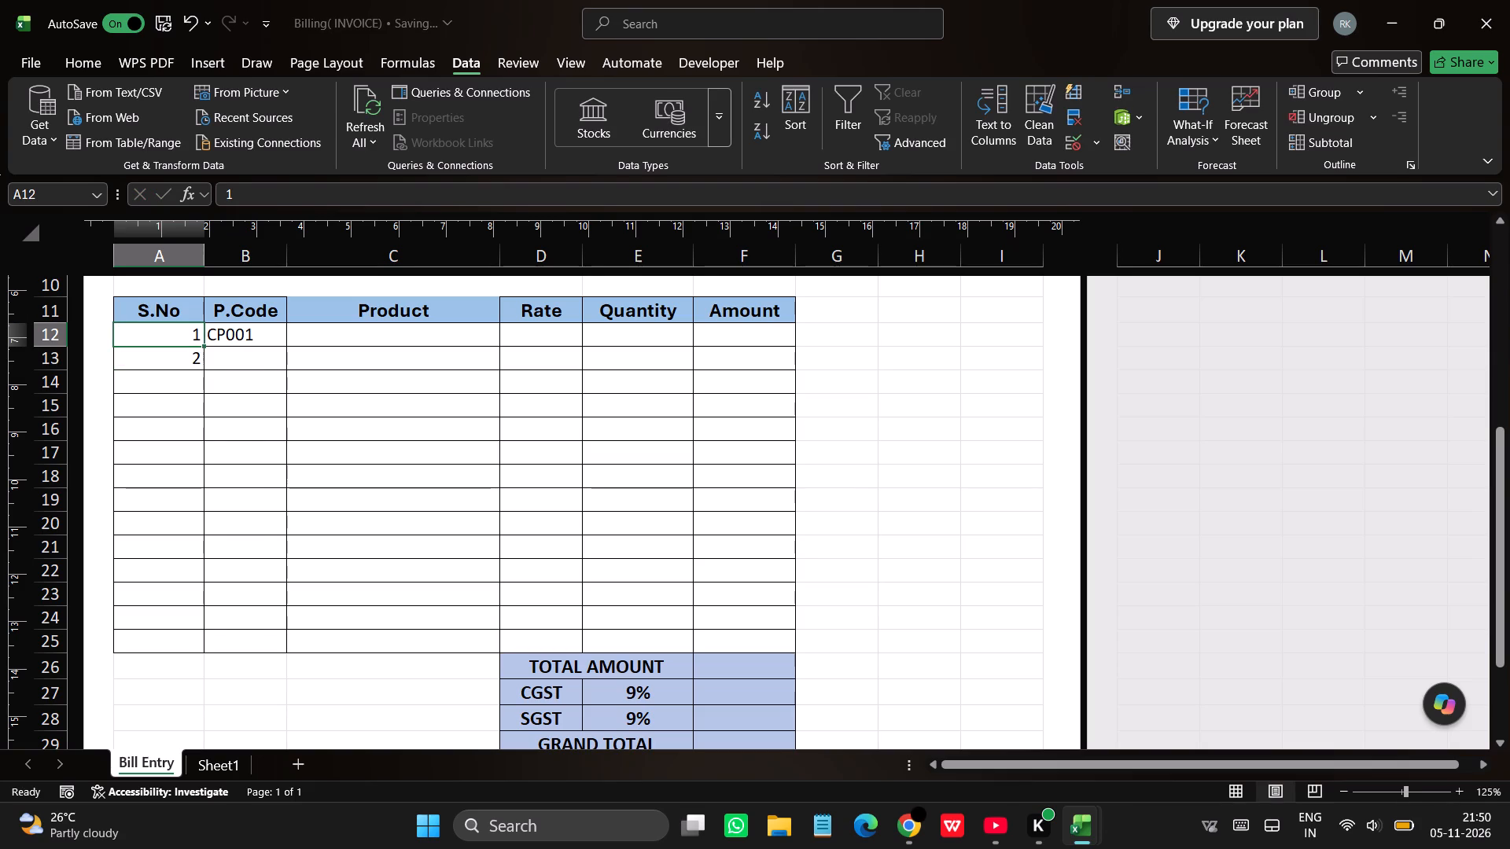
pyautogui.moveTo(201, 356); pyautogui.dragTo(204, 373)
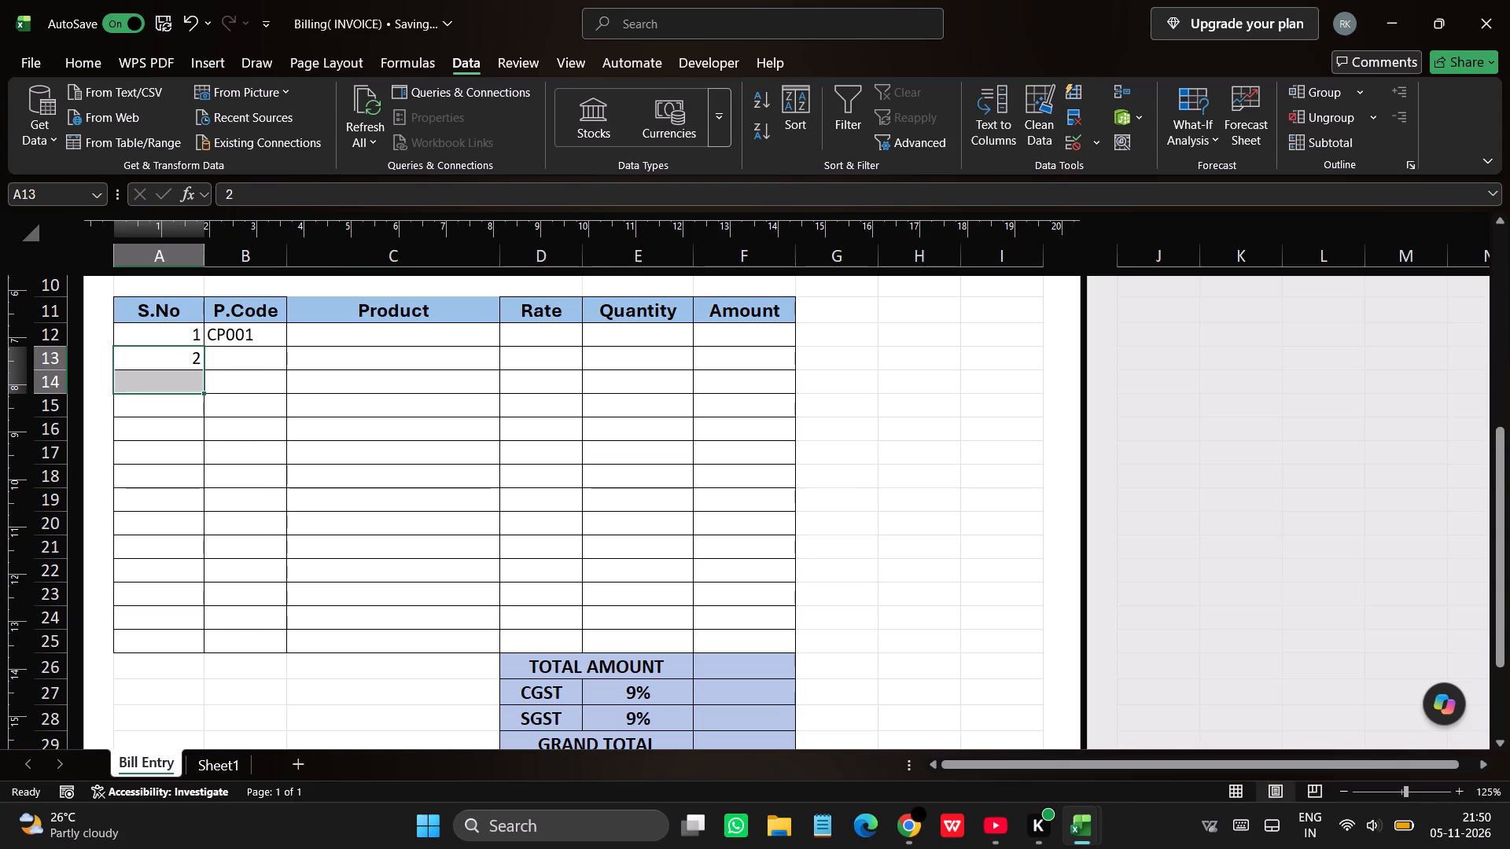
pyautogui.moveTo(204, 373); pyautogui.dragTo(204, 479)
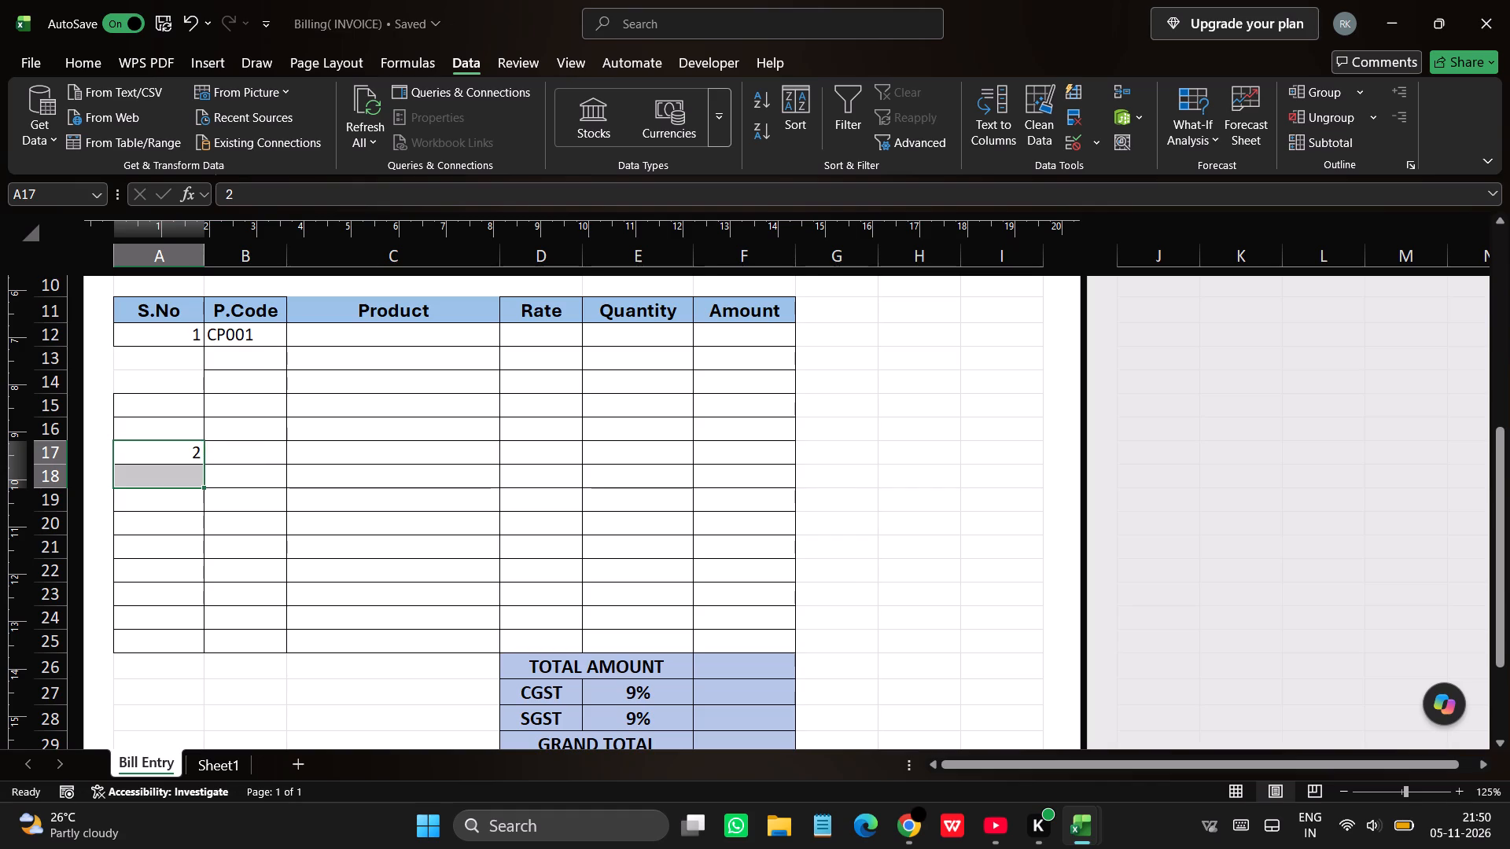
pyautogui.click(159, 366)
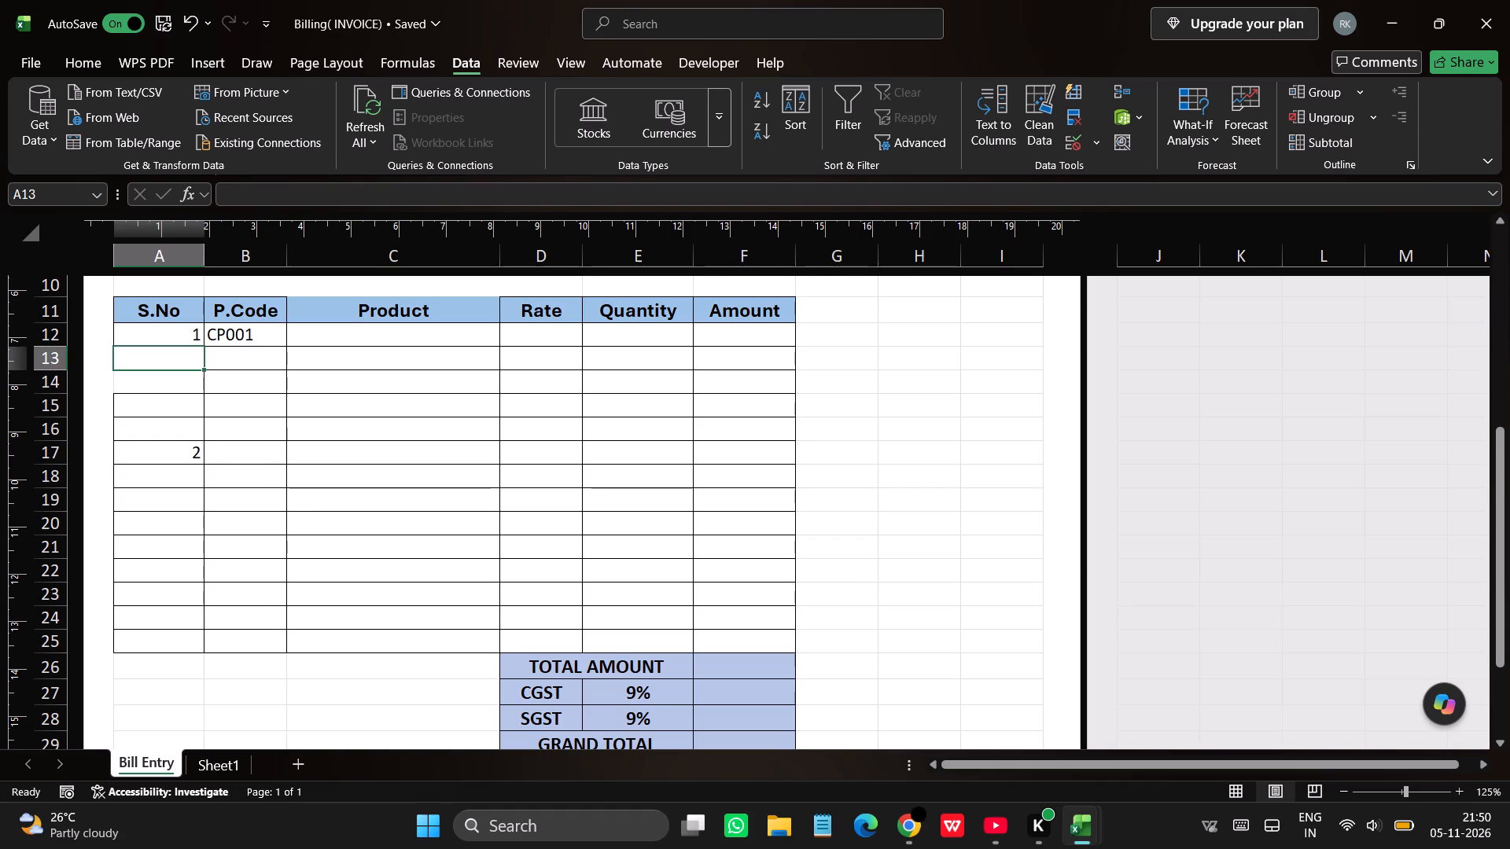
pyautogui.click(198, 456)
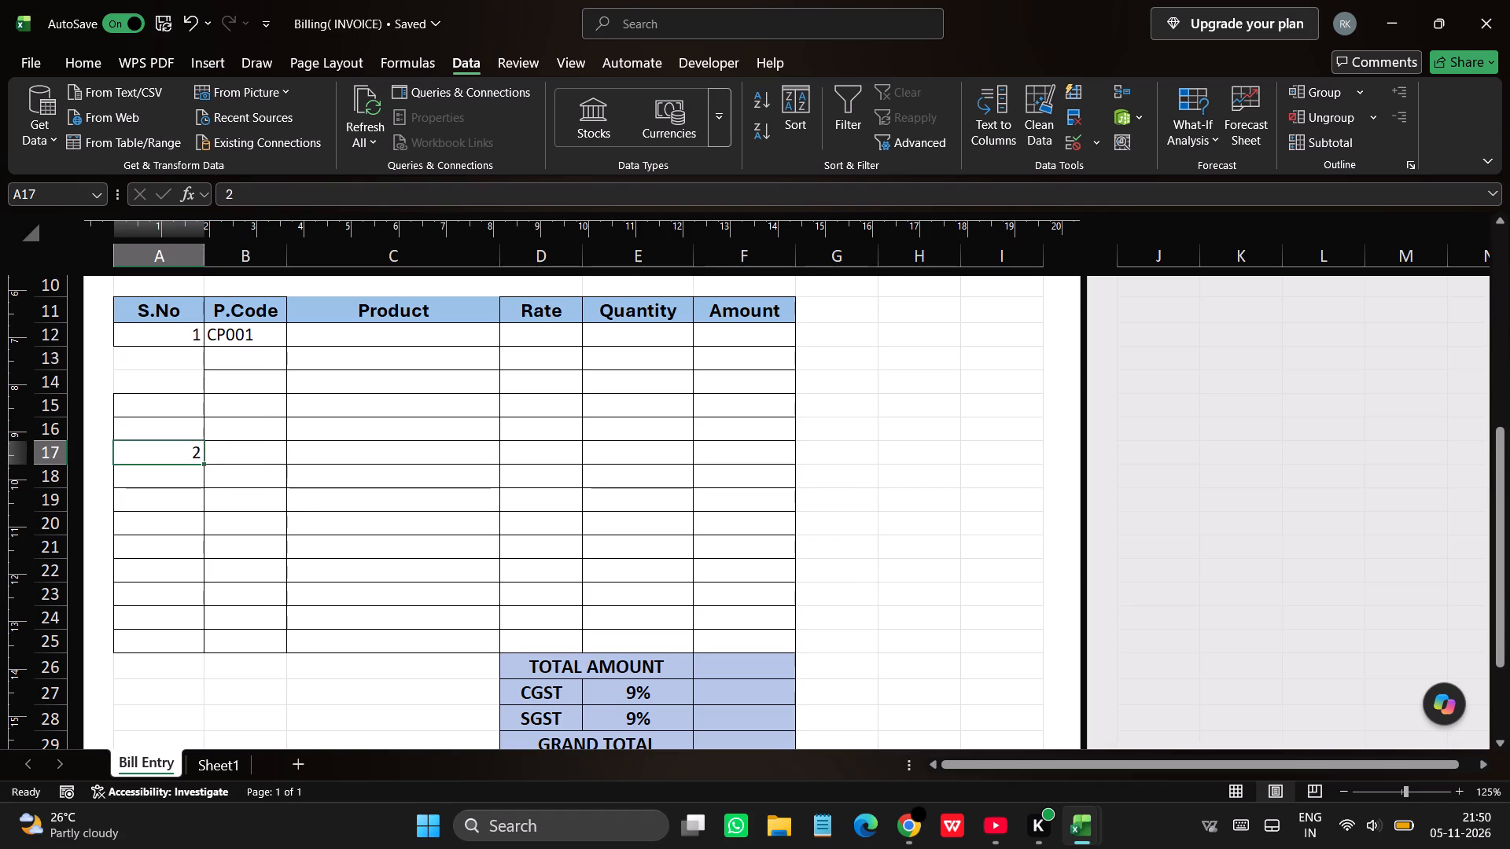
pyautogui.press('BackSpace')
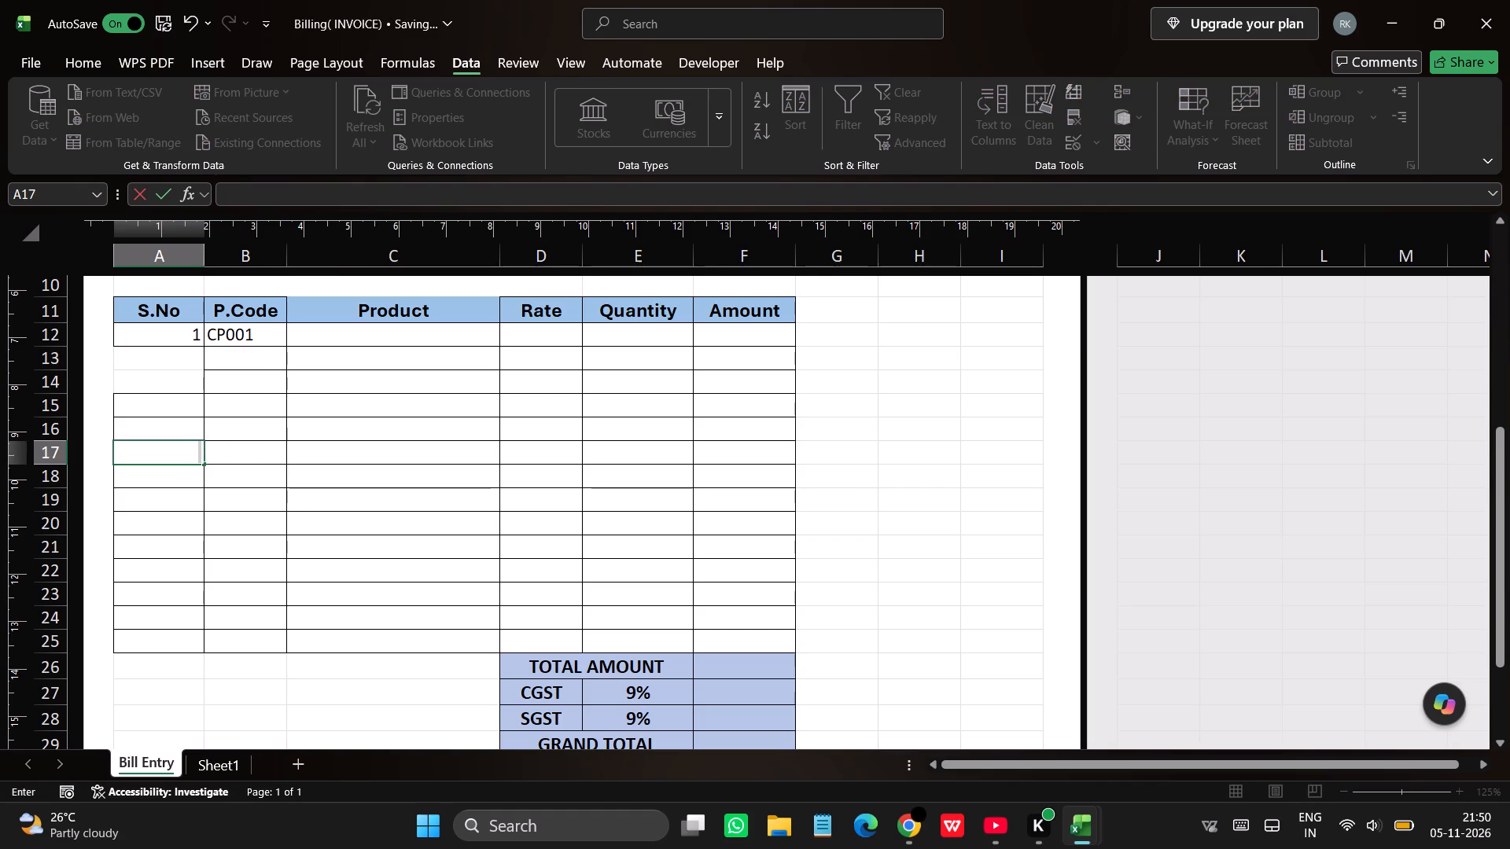
# Reapply borders to the S.No cells A13:A14.
pyautogui.click(143, 366)
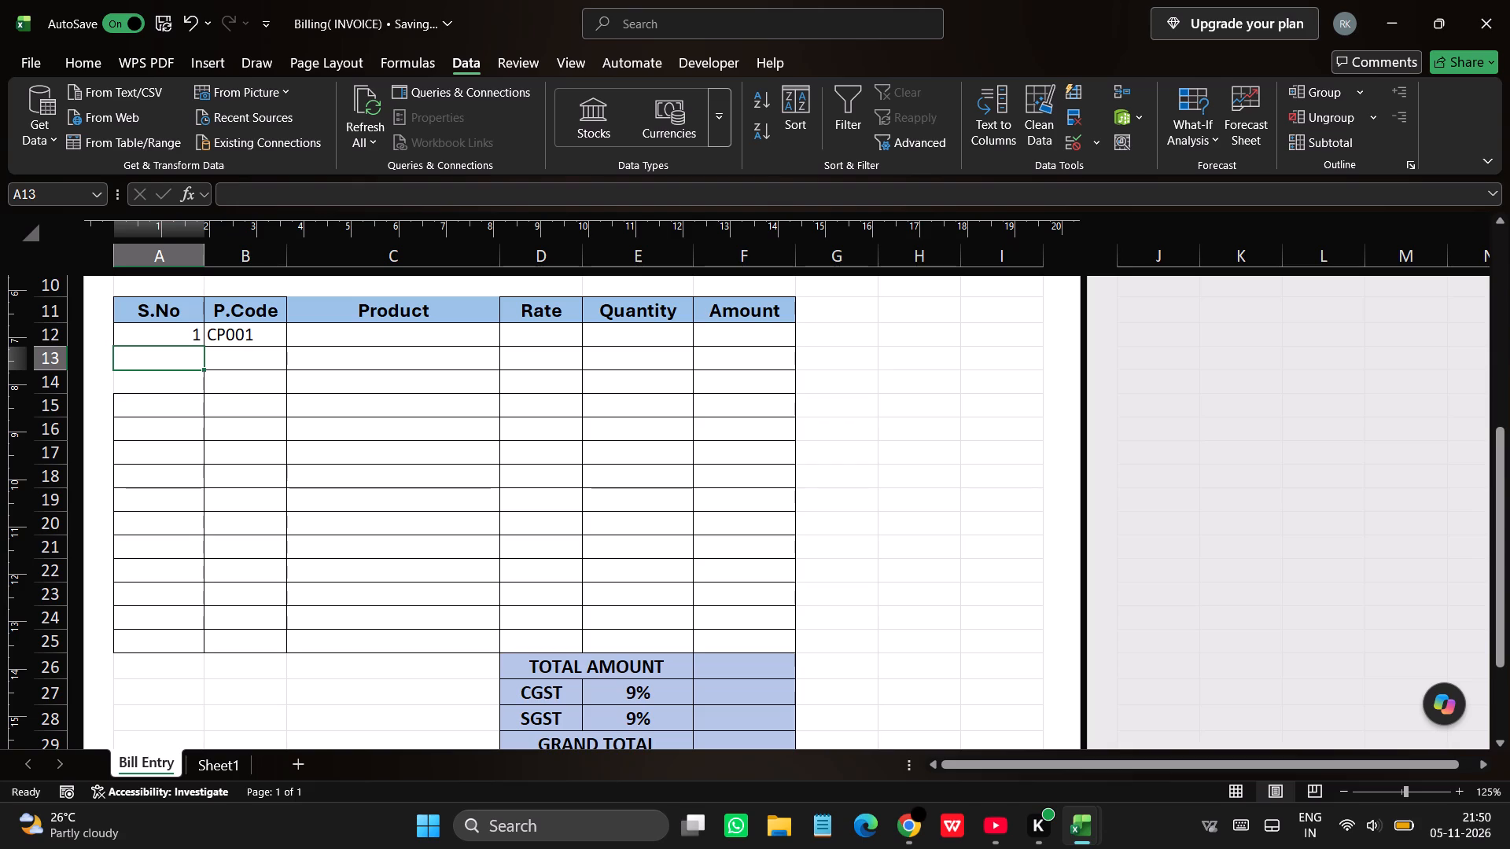
pyautogui.click(201, 373)
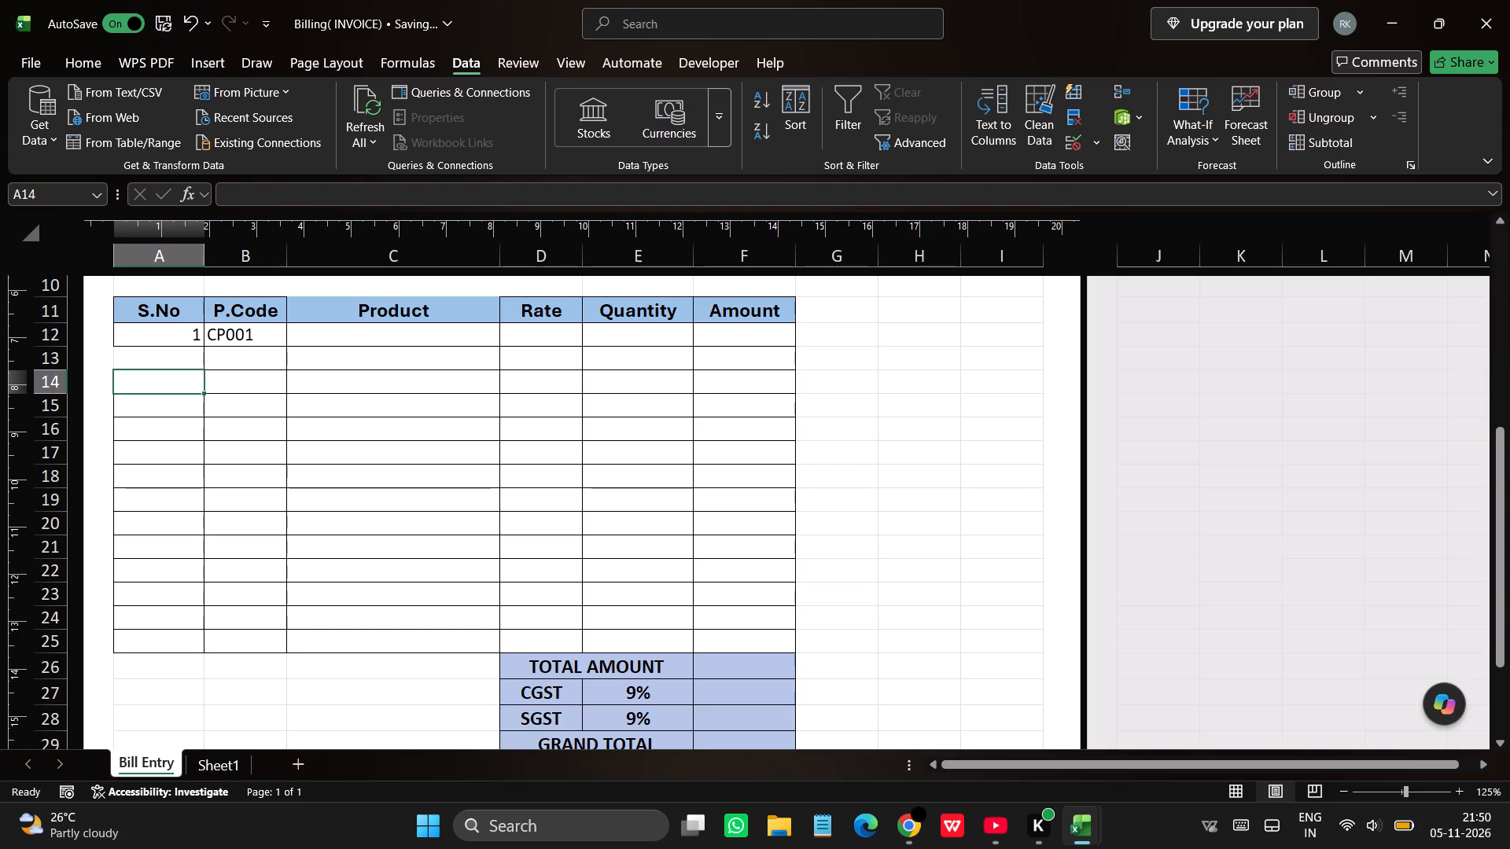
pyautogui.moveTo(201, 360); pyautogui.dragTo(201, 380)
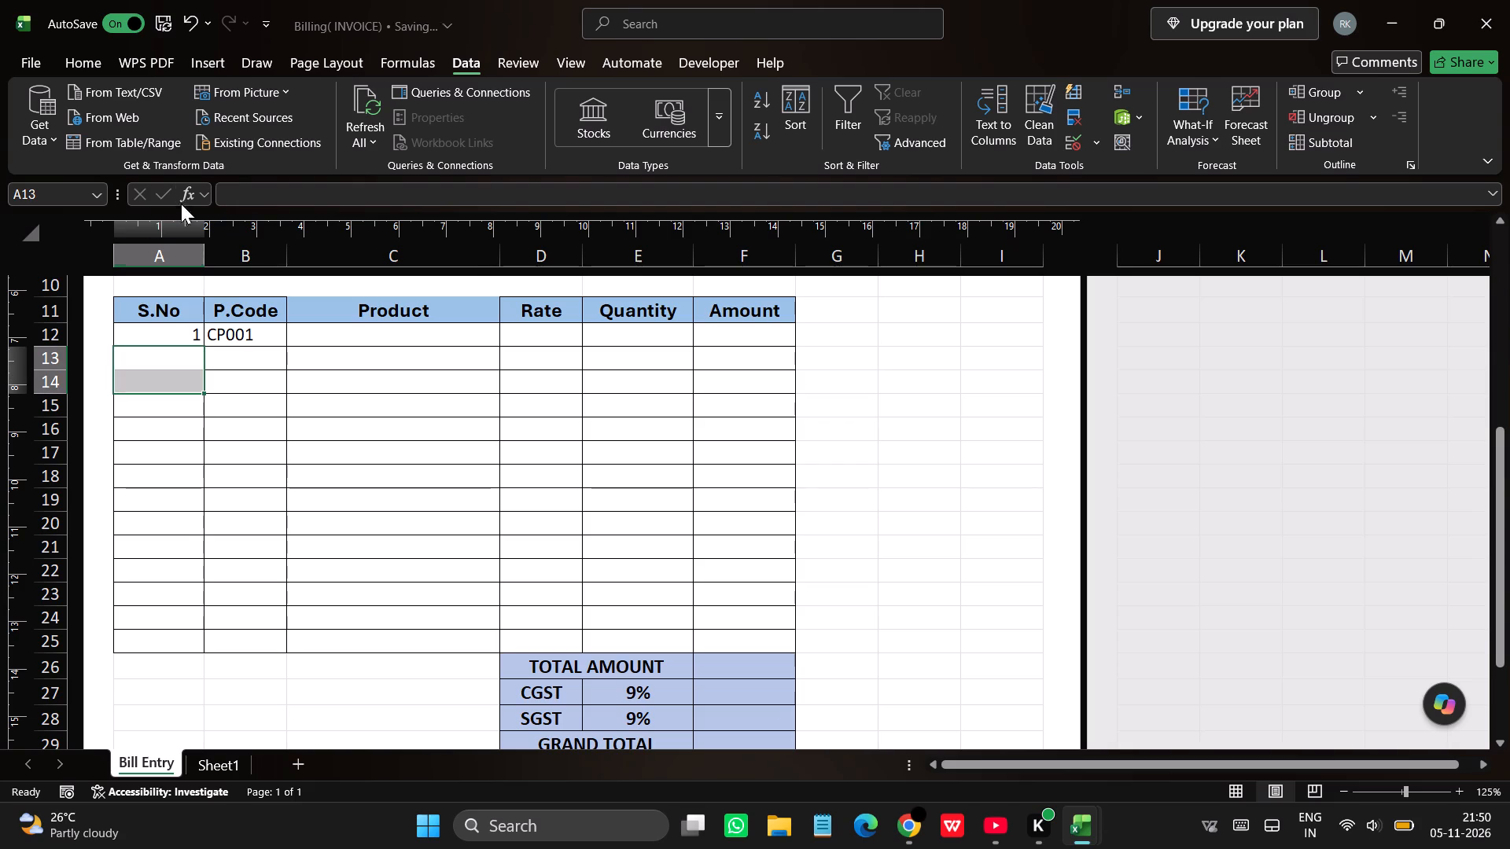
pyautogui.moveTo(85, 46); pyautogui.dragTo(87, 57)
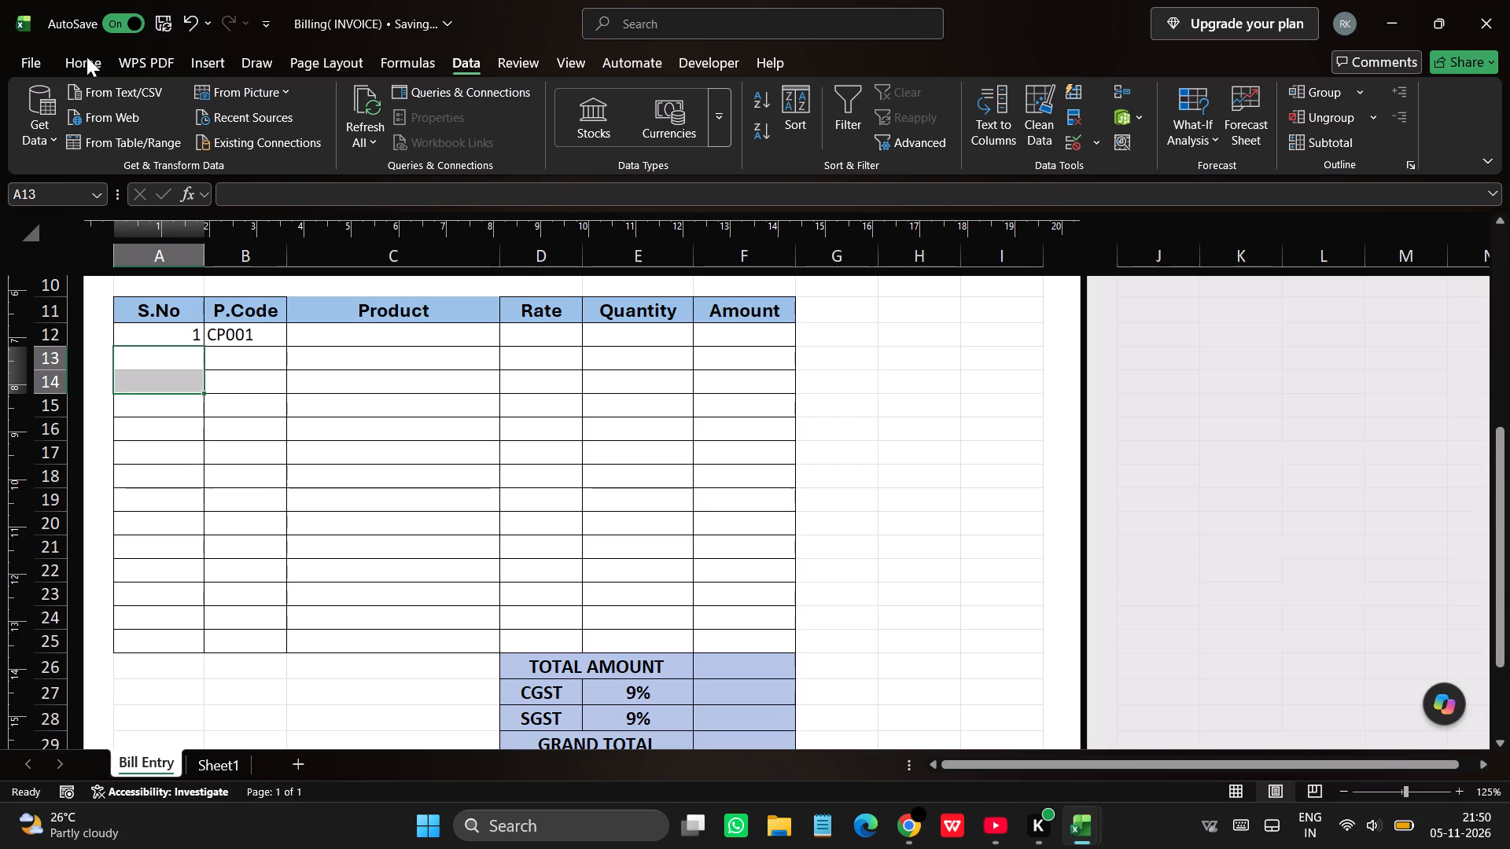
pyautogui.moveTo(87, 57); pyautogui.dragTo(87, 55)
pyautogui.click(87, 55)
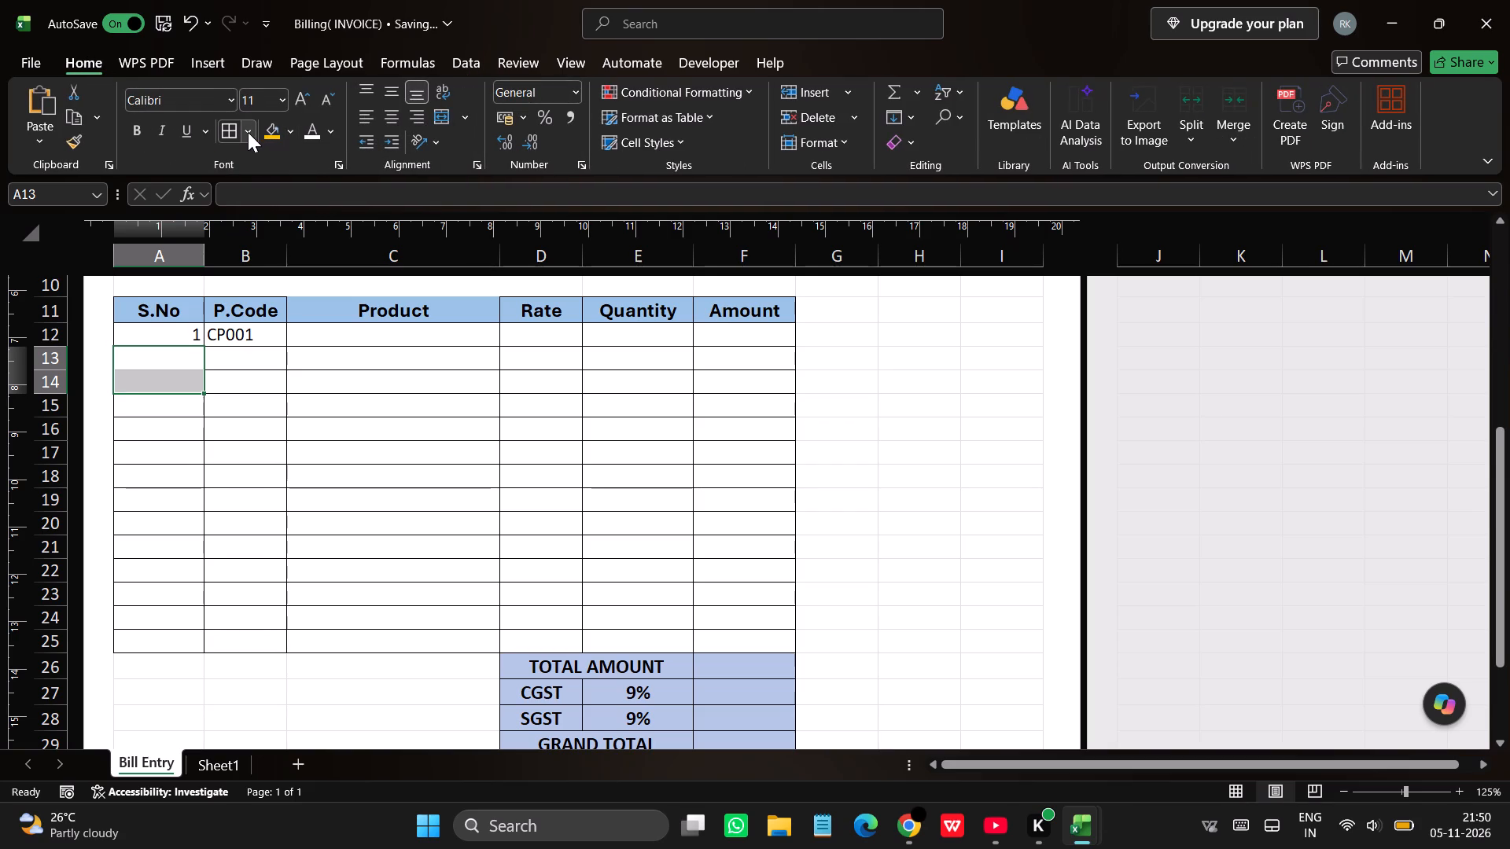
pyautogui.click(230, 130)
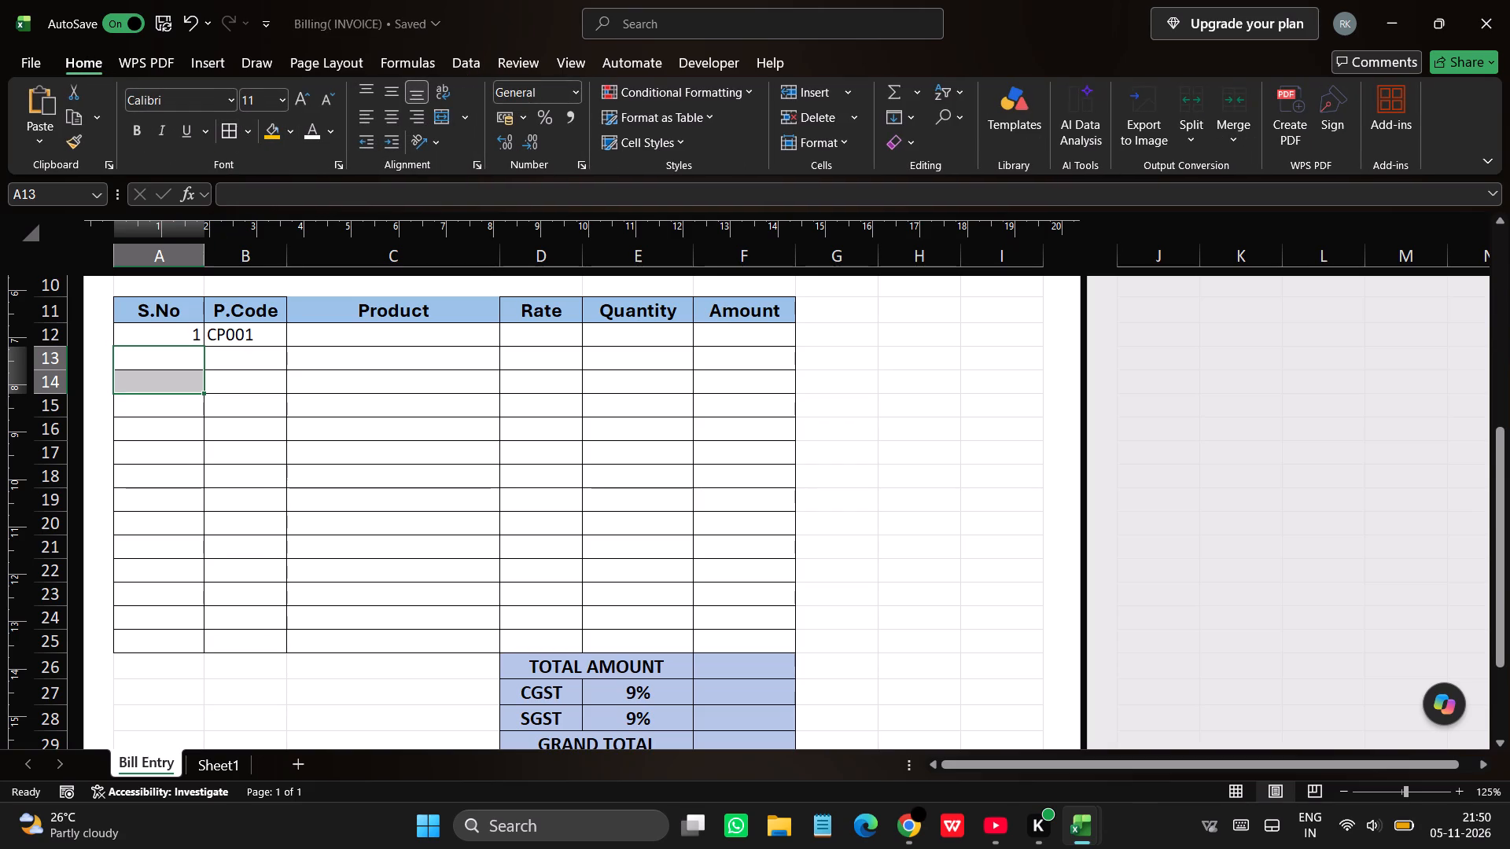
pyautogui.click(263, 386)
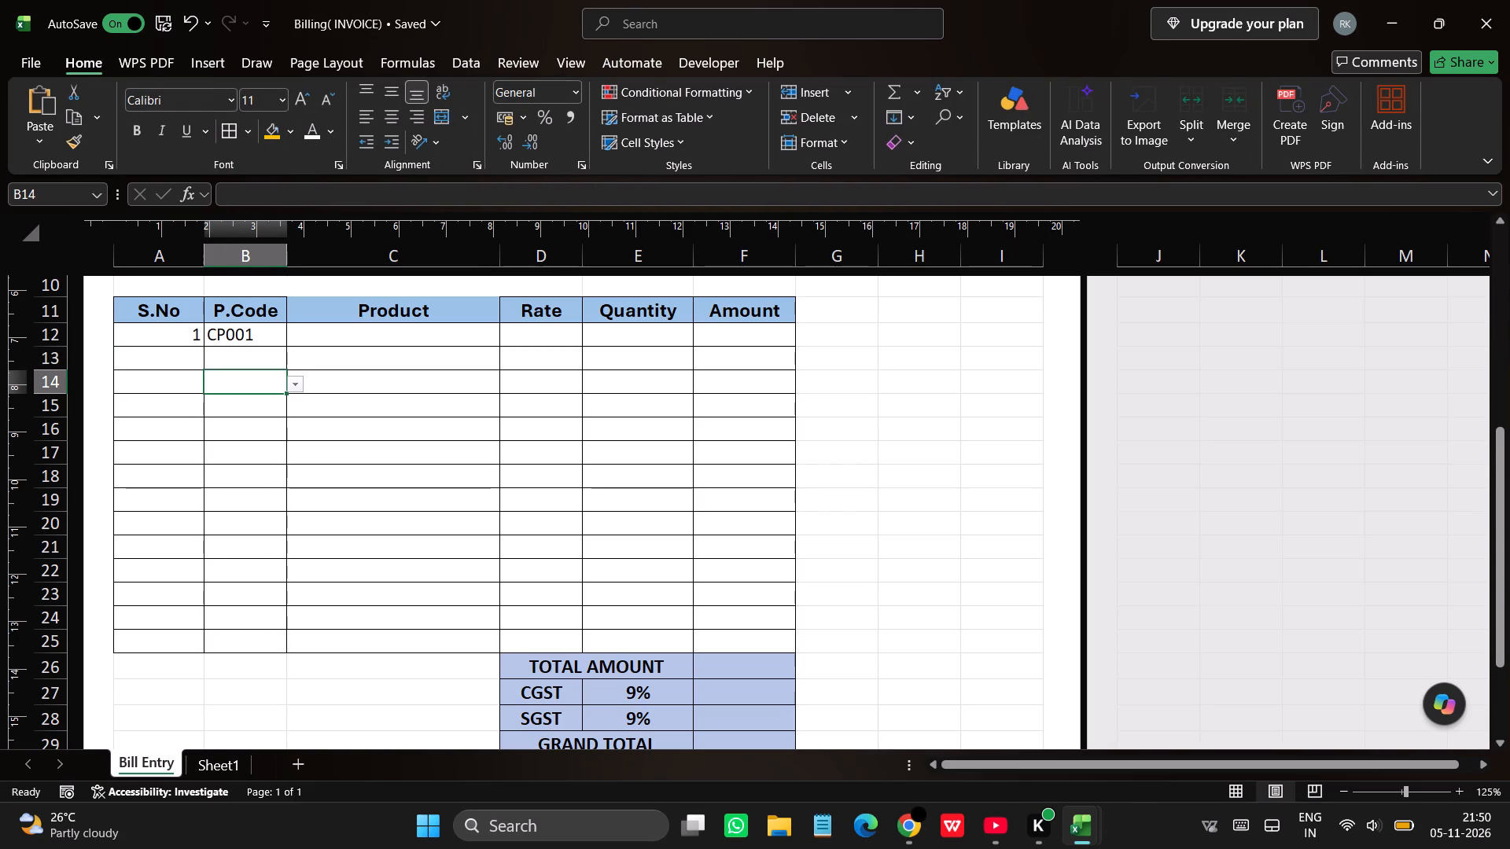
# Enter serial number 2 in the second S.No cell, A13.
pyautogui.click(193, 355)
pyautogui.press('2')
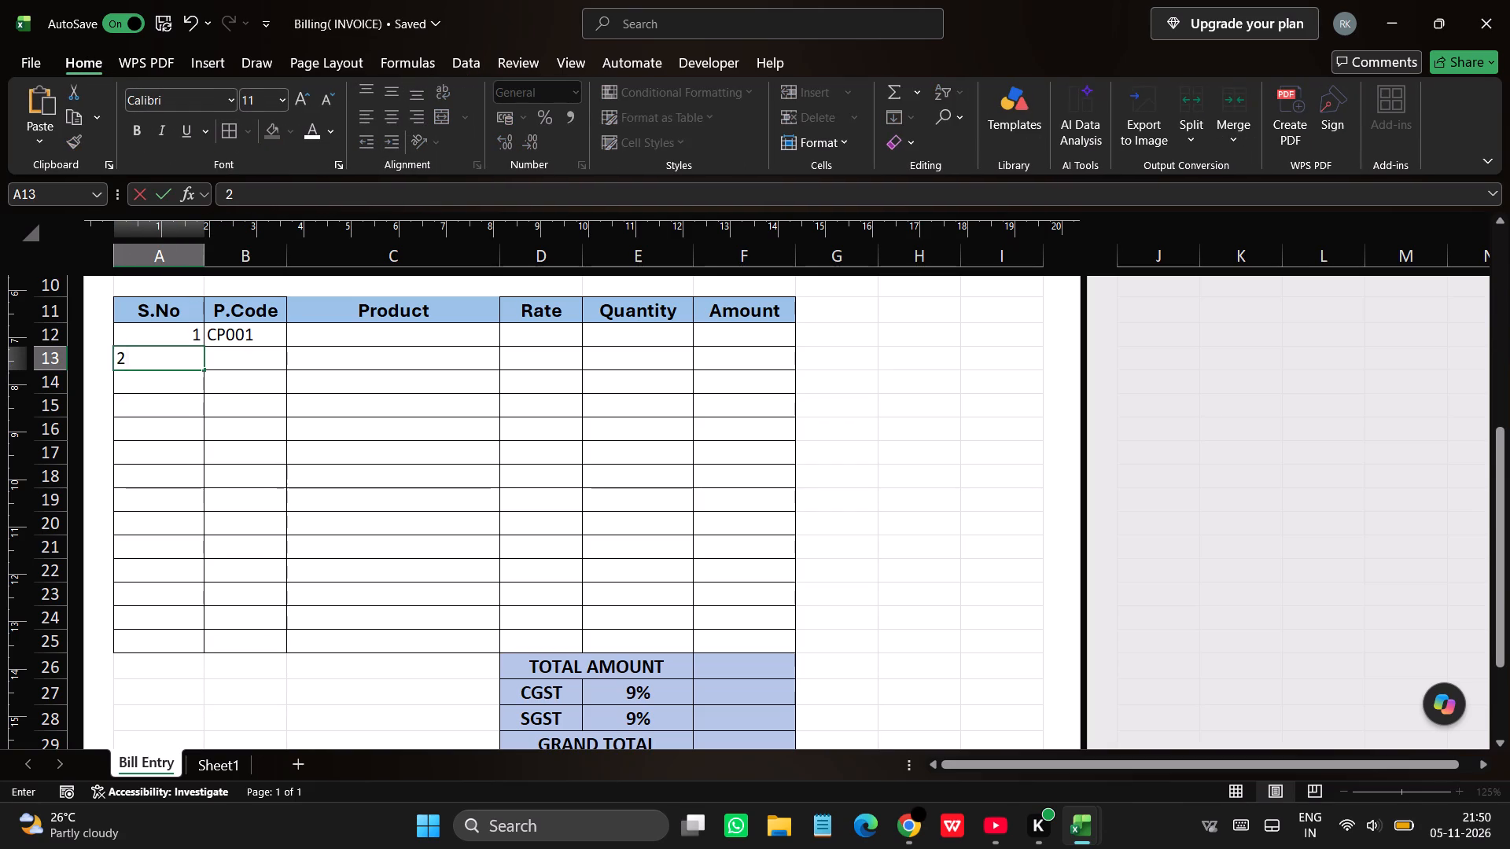
pyautogui.press('Return')
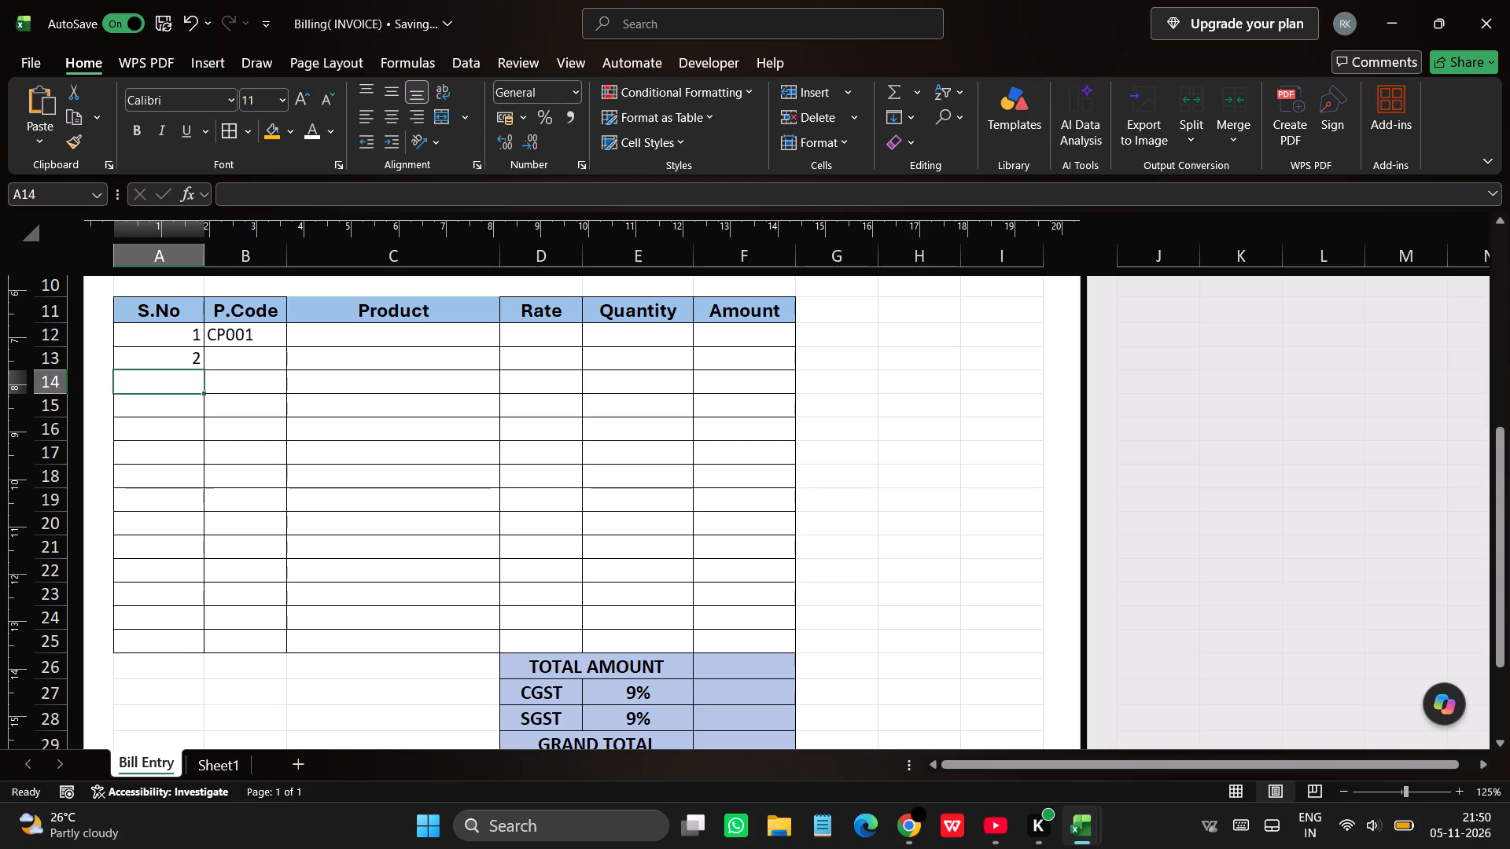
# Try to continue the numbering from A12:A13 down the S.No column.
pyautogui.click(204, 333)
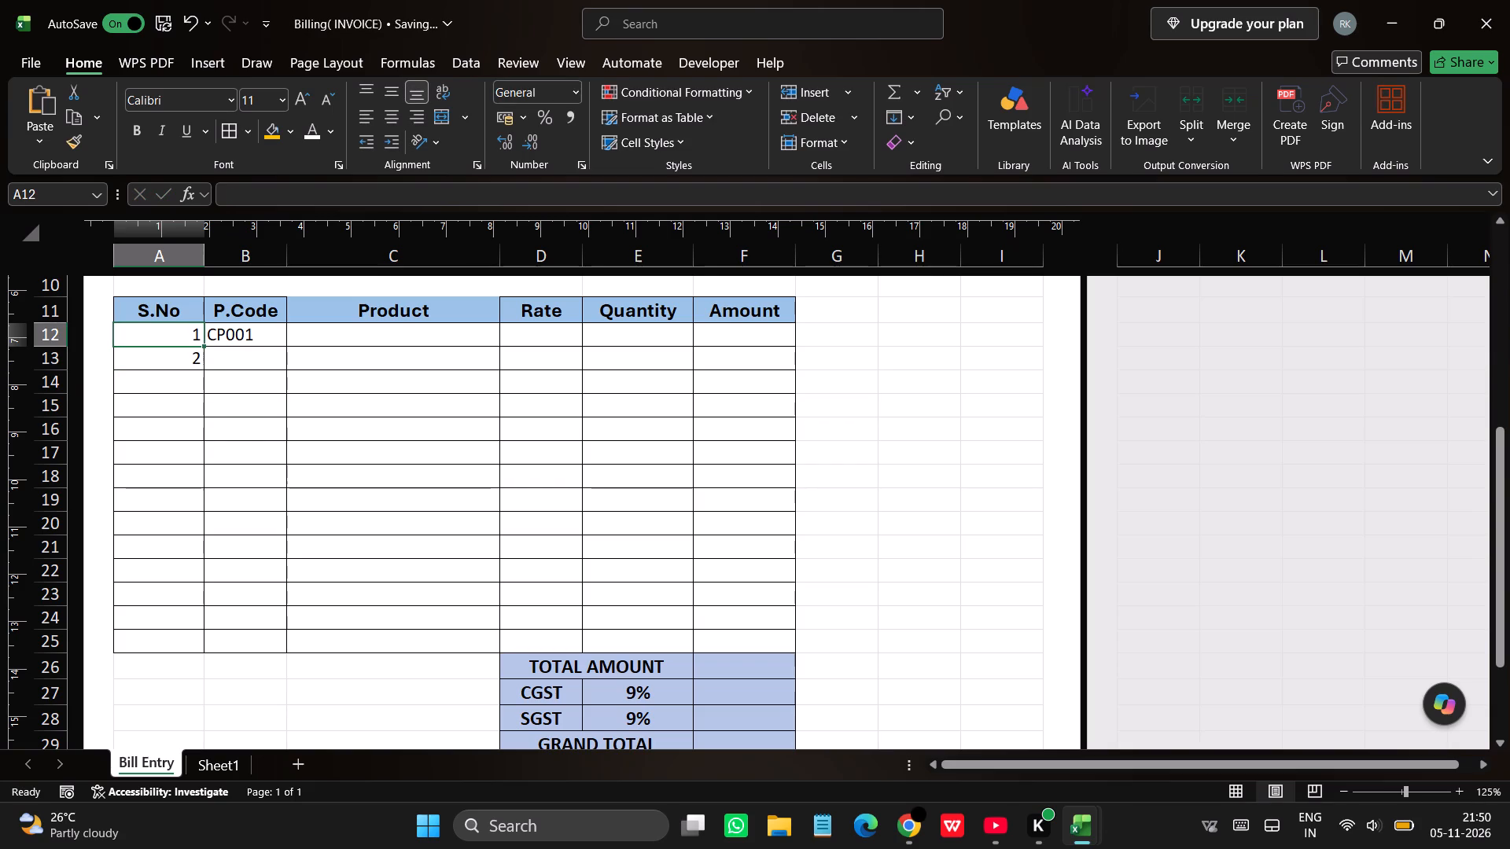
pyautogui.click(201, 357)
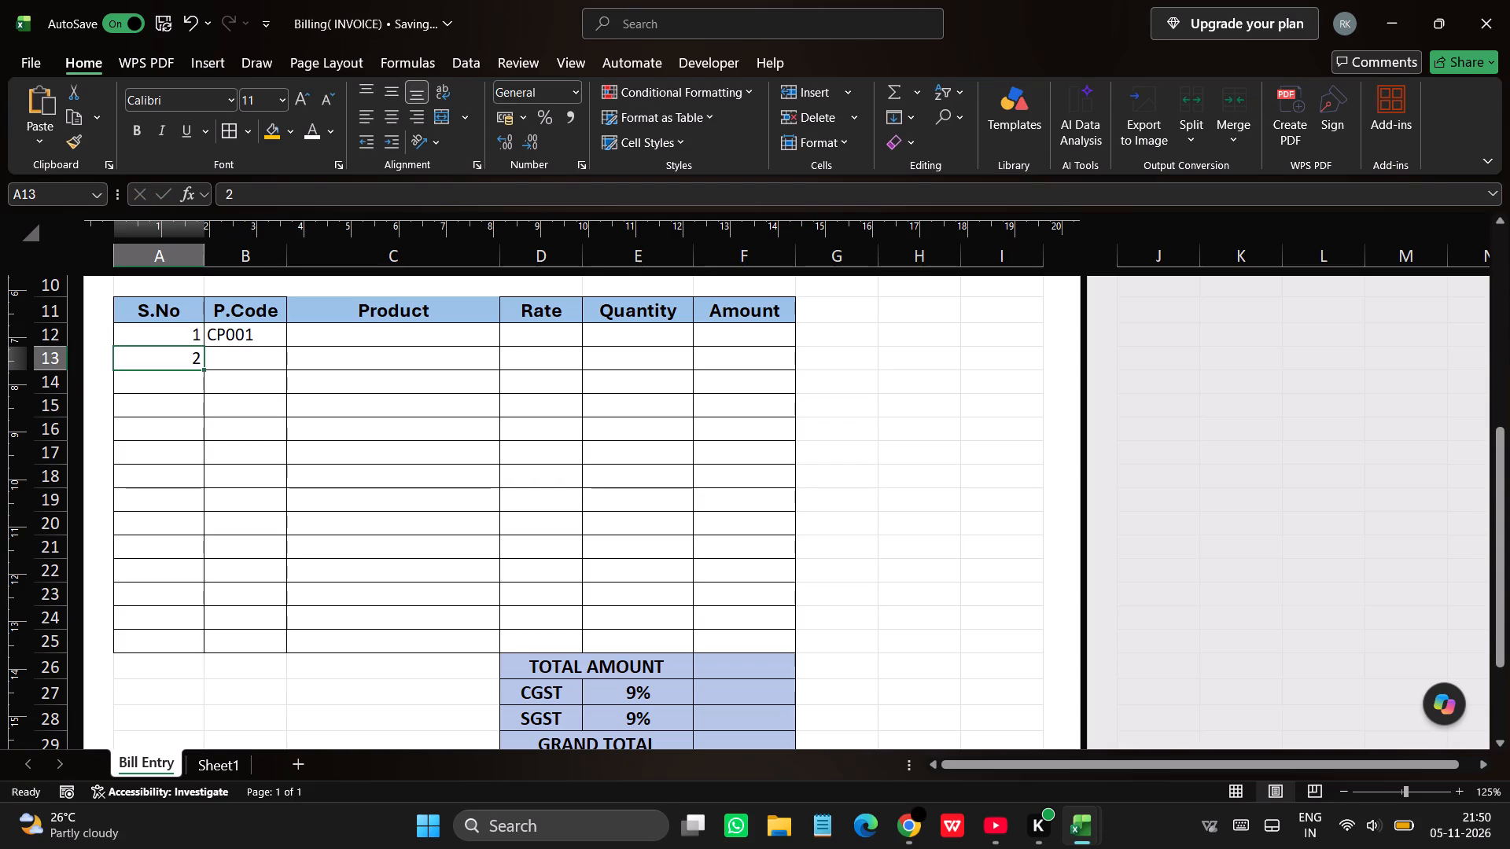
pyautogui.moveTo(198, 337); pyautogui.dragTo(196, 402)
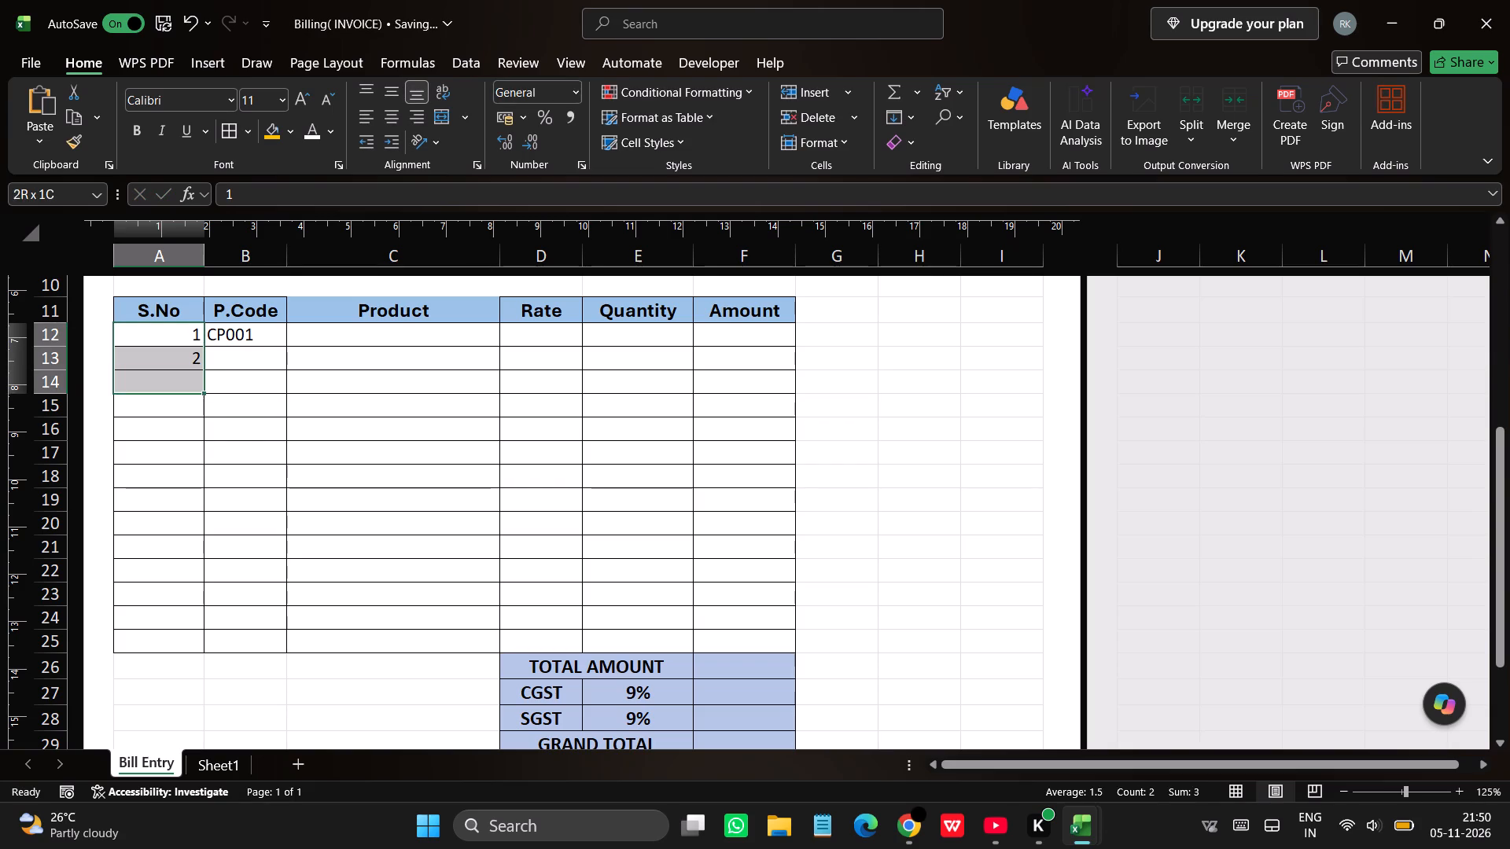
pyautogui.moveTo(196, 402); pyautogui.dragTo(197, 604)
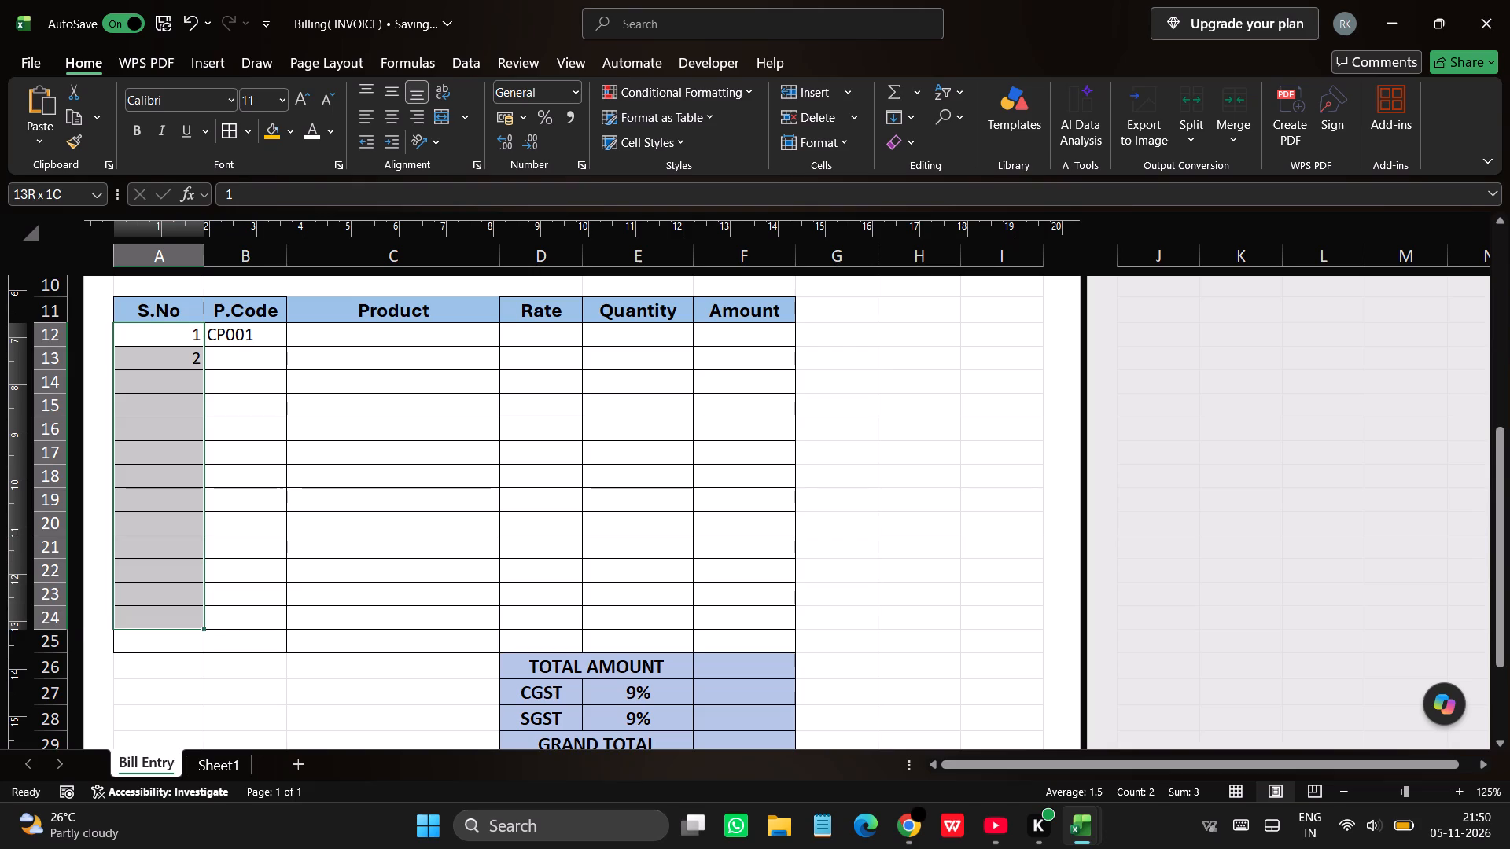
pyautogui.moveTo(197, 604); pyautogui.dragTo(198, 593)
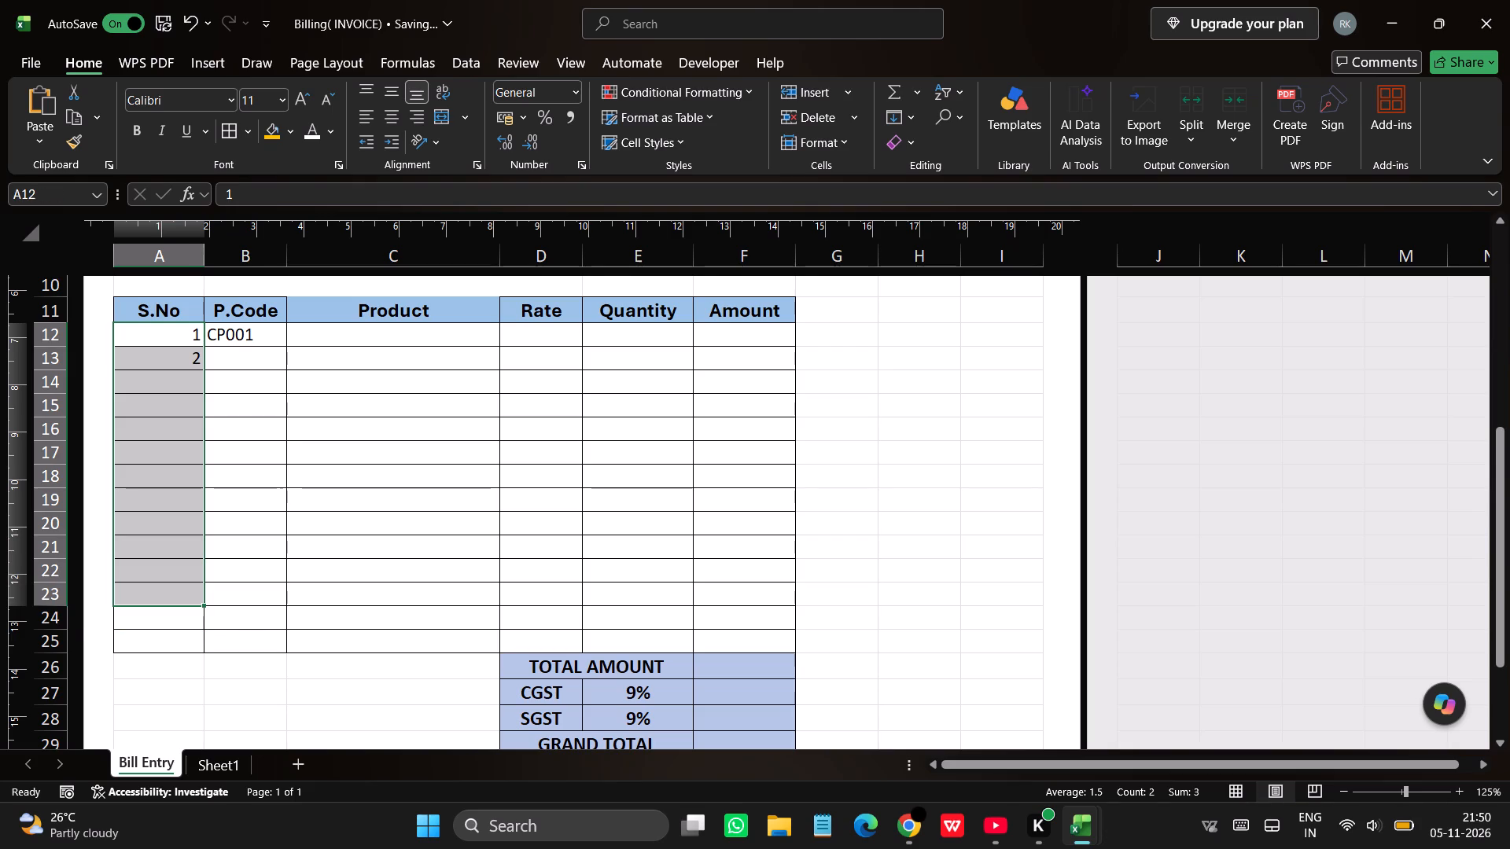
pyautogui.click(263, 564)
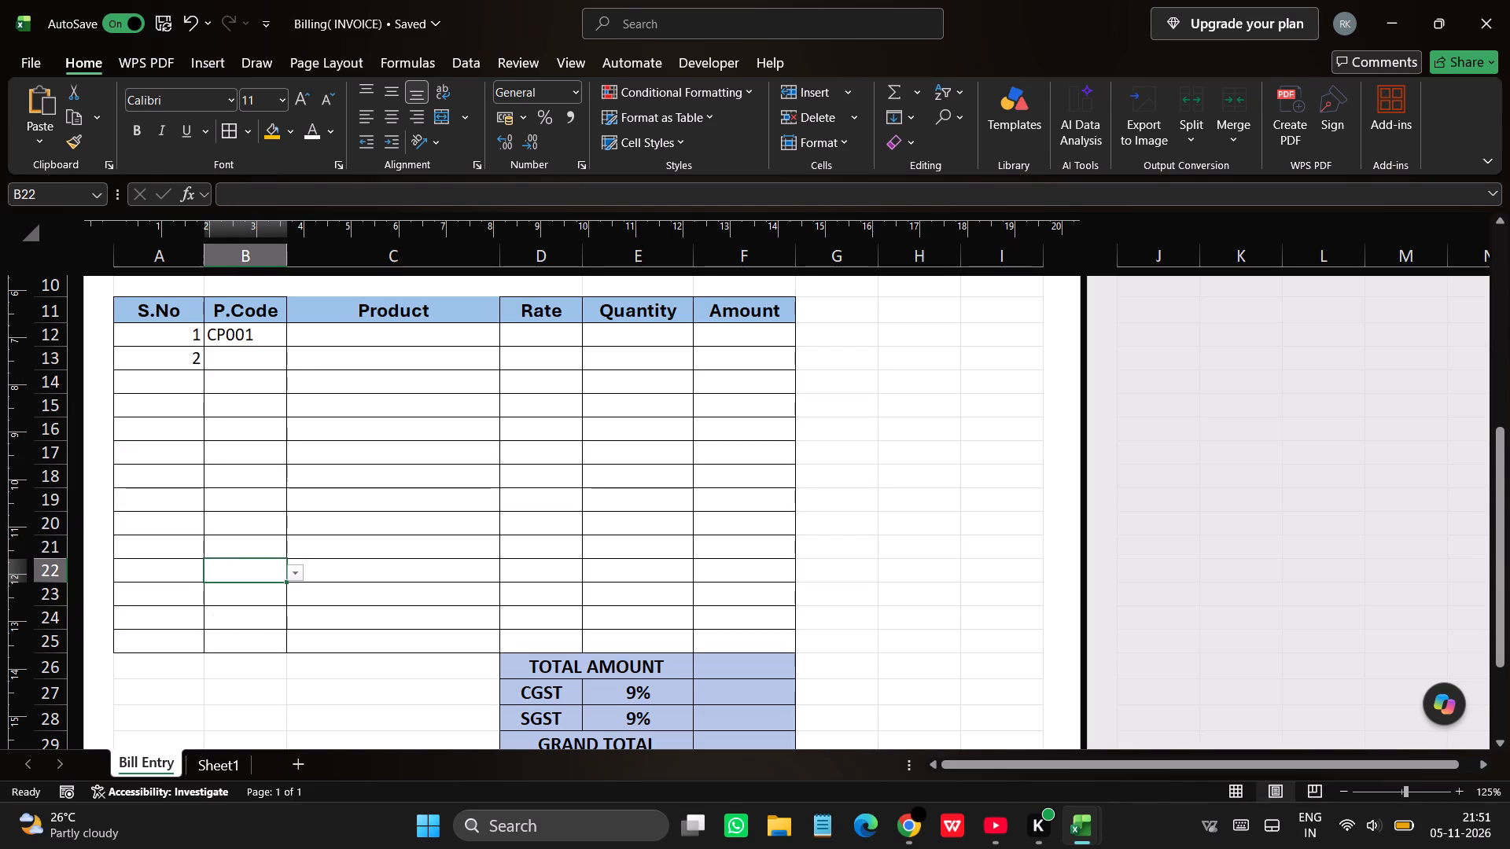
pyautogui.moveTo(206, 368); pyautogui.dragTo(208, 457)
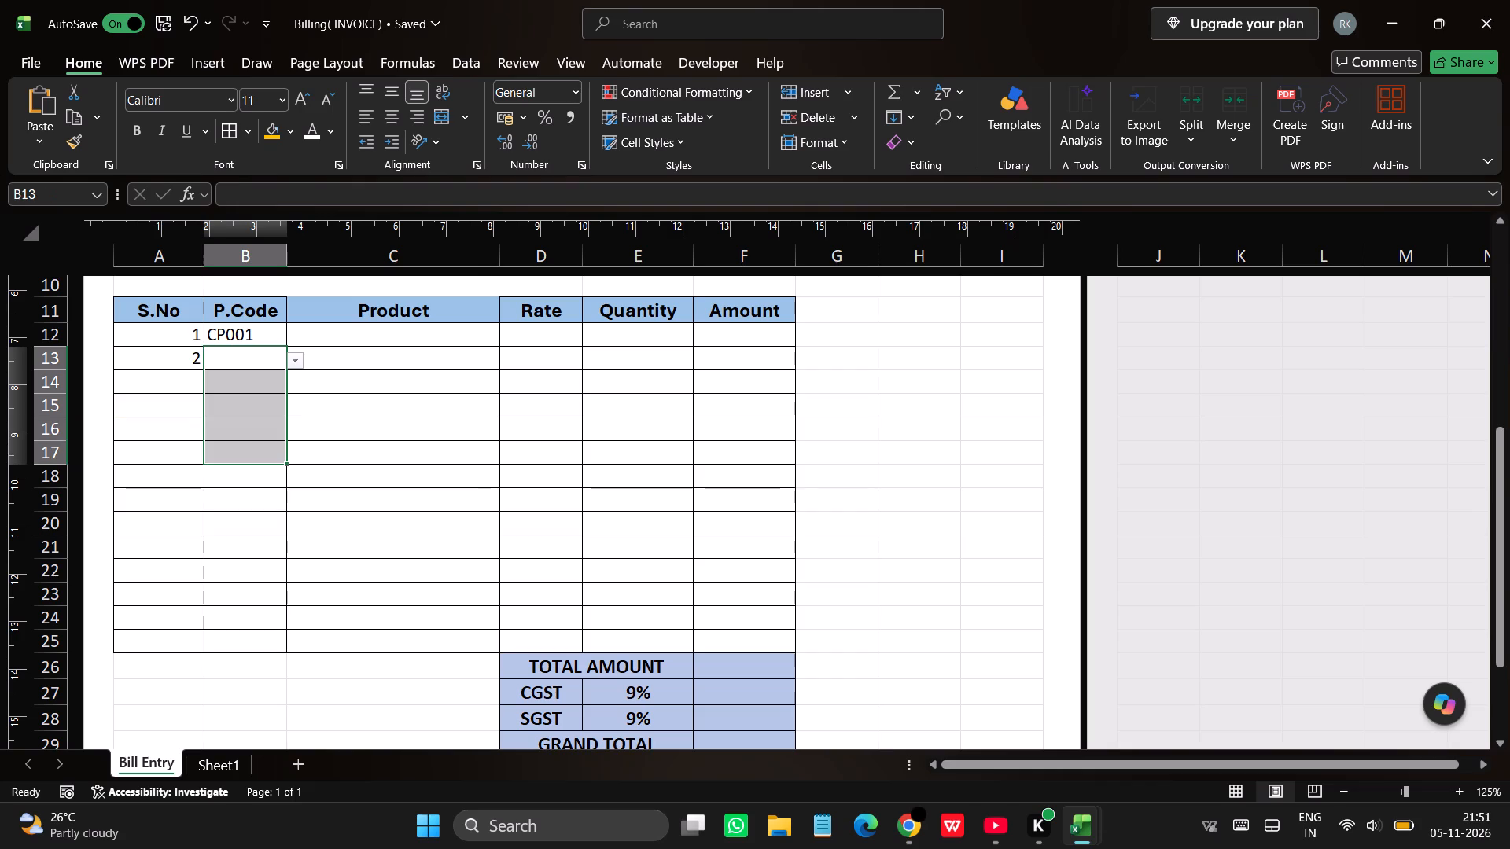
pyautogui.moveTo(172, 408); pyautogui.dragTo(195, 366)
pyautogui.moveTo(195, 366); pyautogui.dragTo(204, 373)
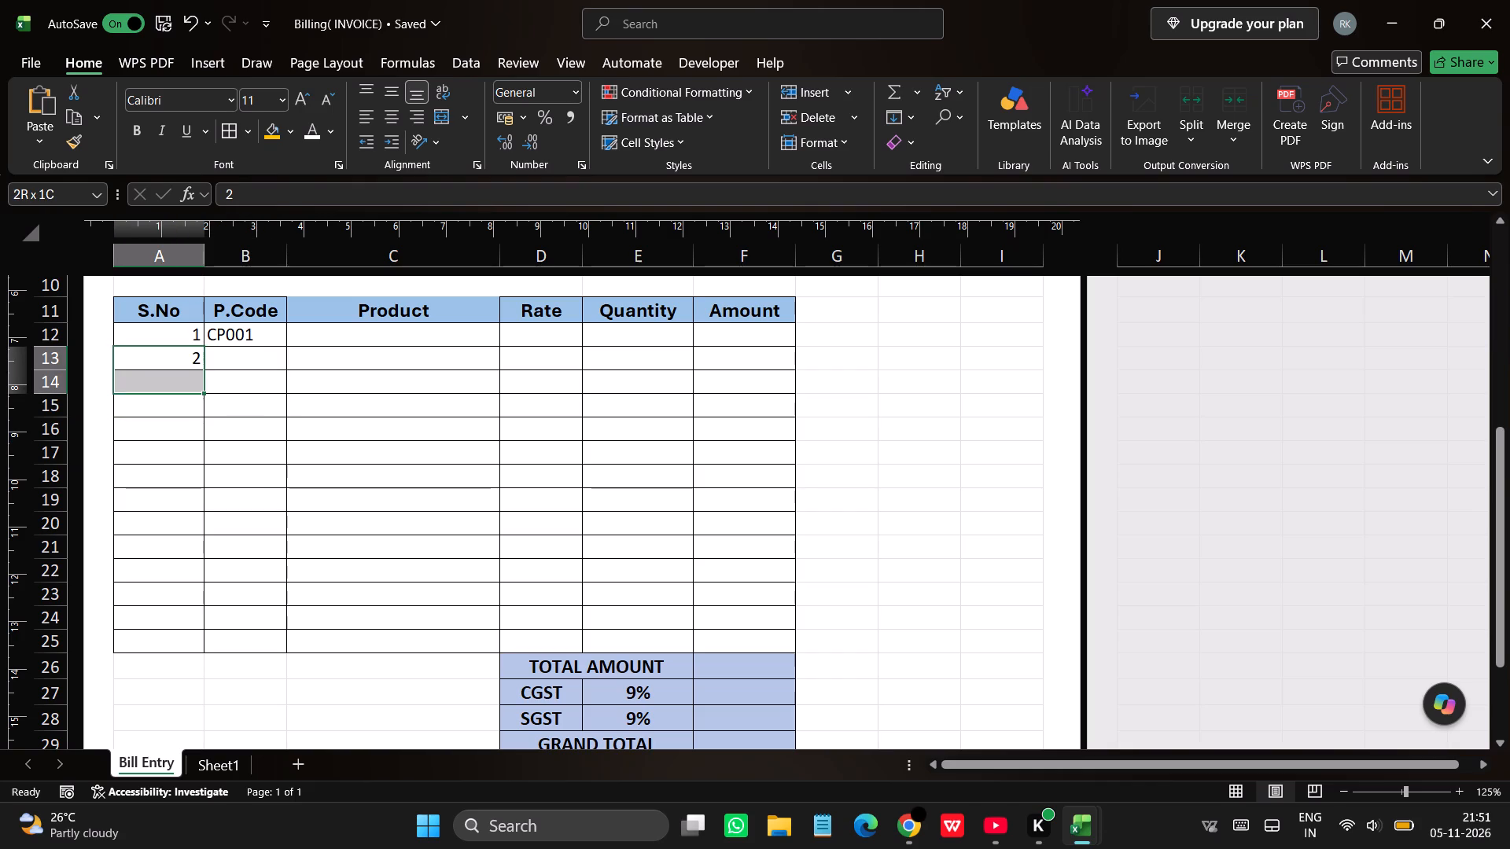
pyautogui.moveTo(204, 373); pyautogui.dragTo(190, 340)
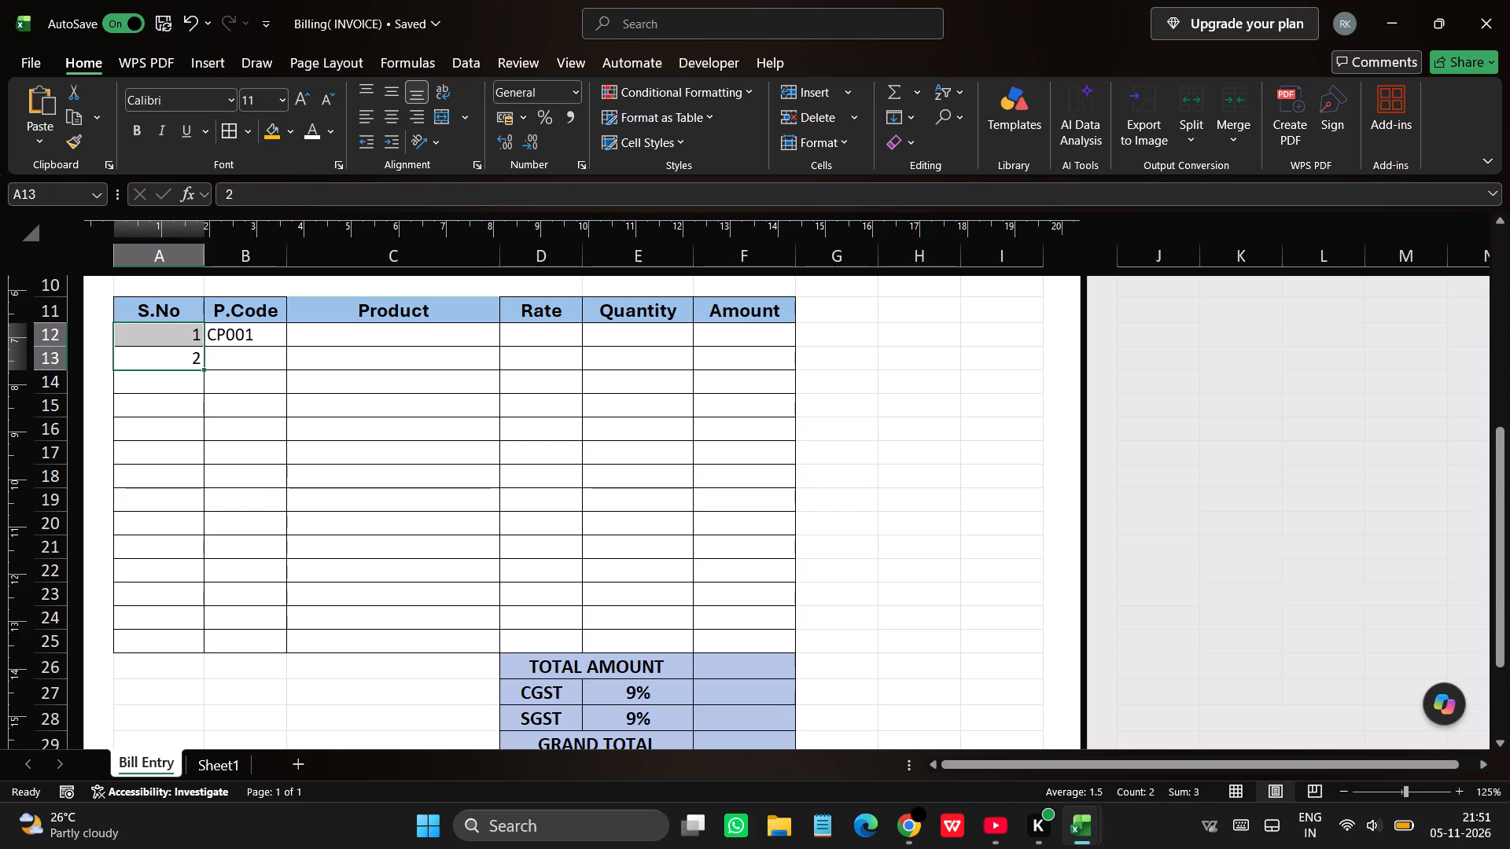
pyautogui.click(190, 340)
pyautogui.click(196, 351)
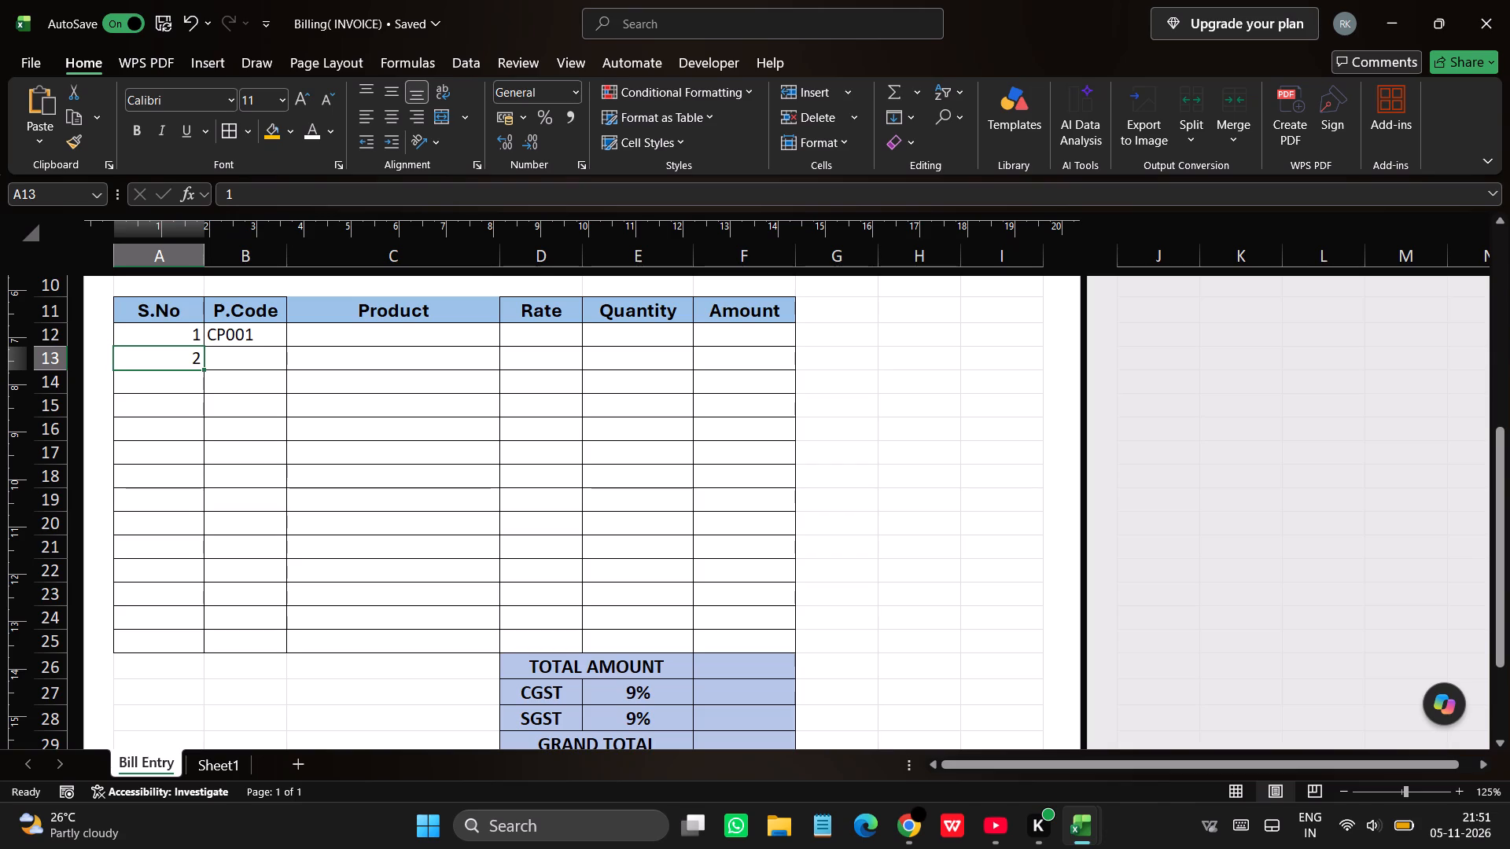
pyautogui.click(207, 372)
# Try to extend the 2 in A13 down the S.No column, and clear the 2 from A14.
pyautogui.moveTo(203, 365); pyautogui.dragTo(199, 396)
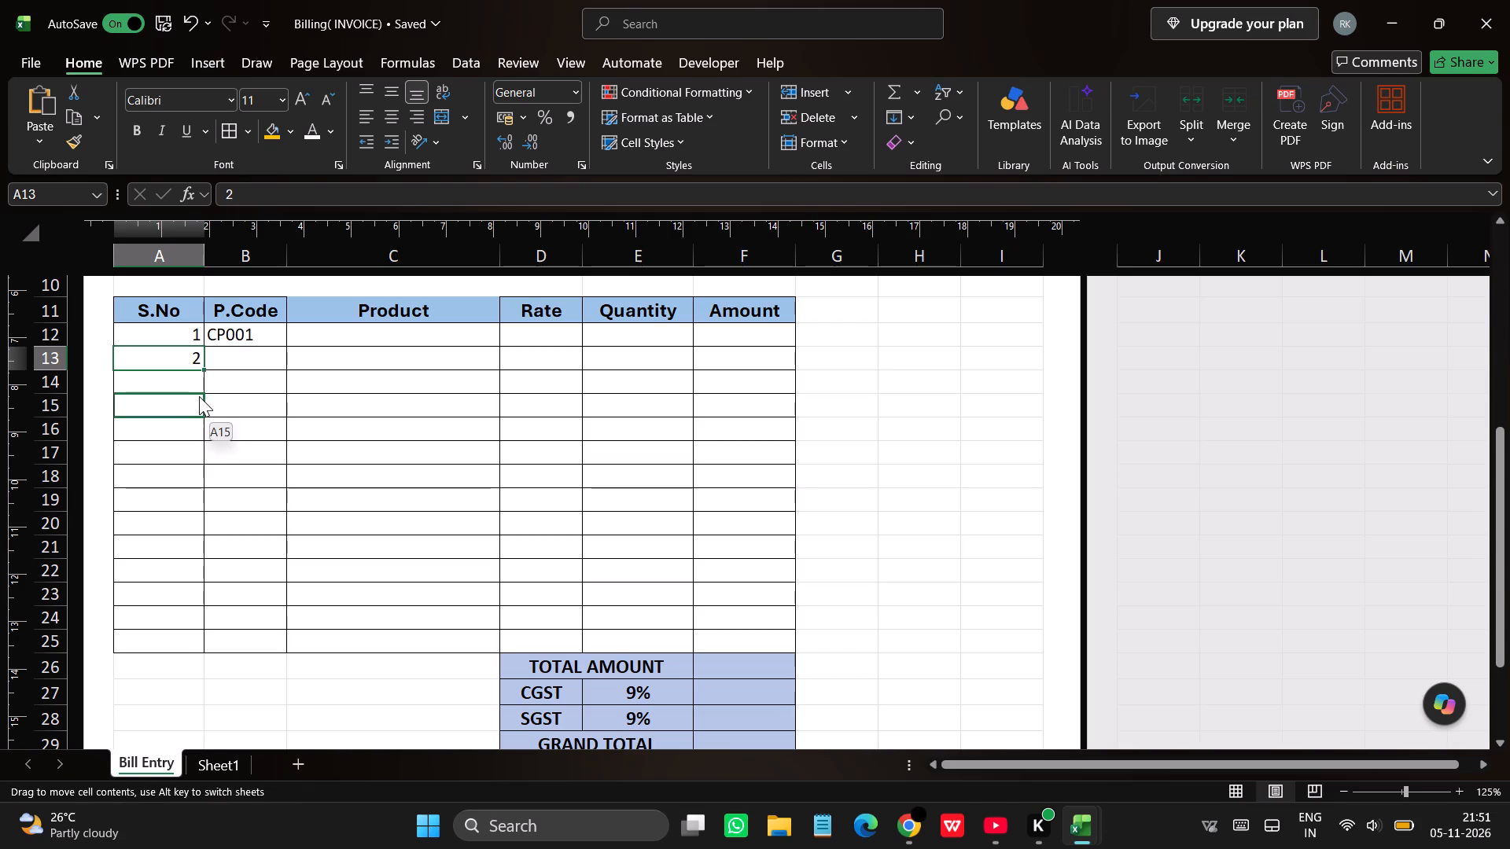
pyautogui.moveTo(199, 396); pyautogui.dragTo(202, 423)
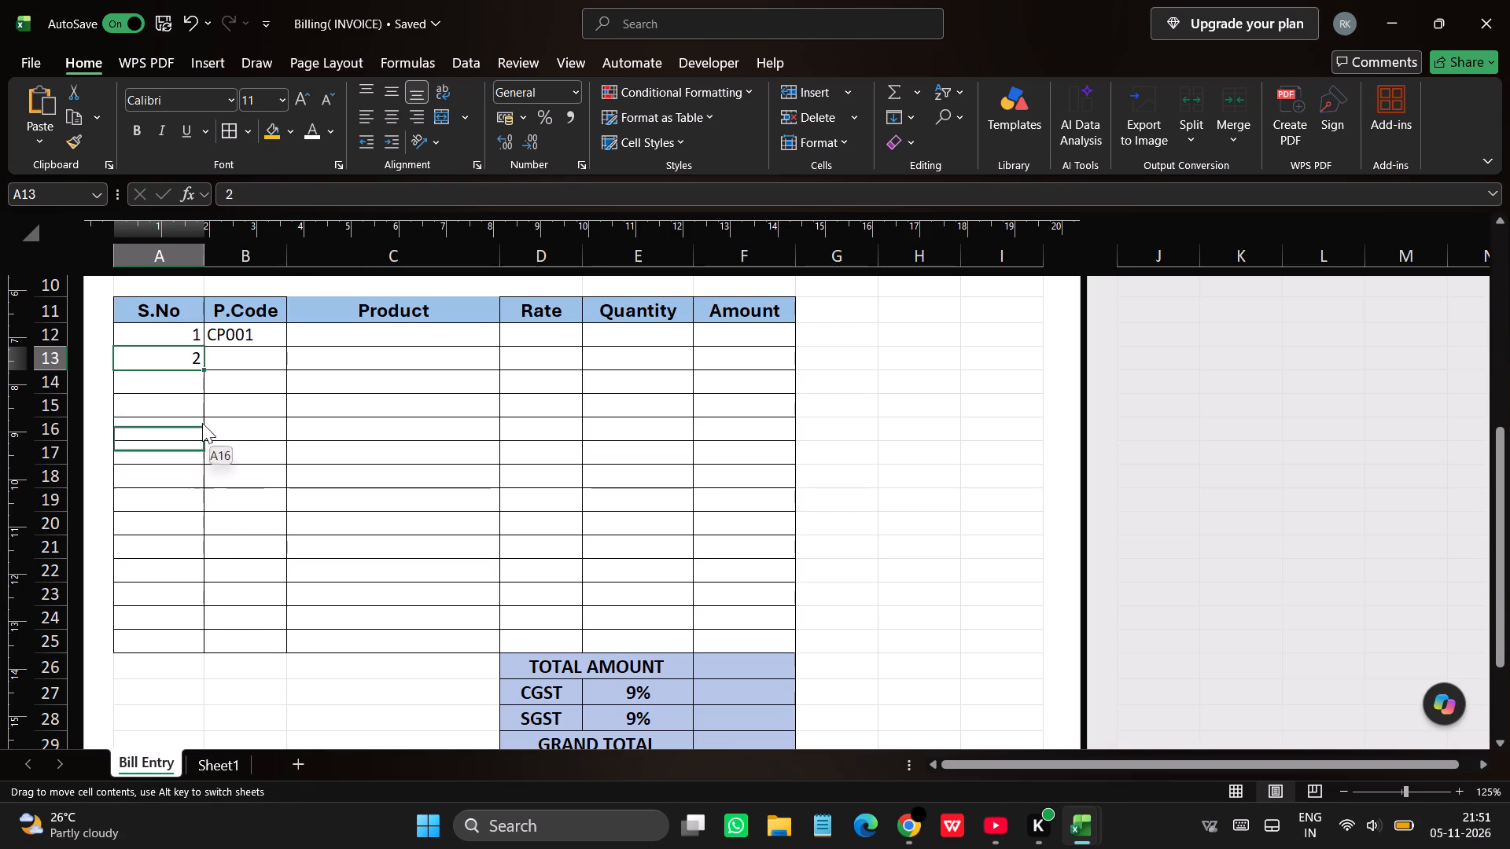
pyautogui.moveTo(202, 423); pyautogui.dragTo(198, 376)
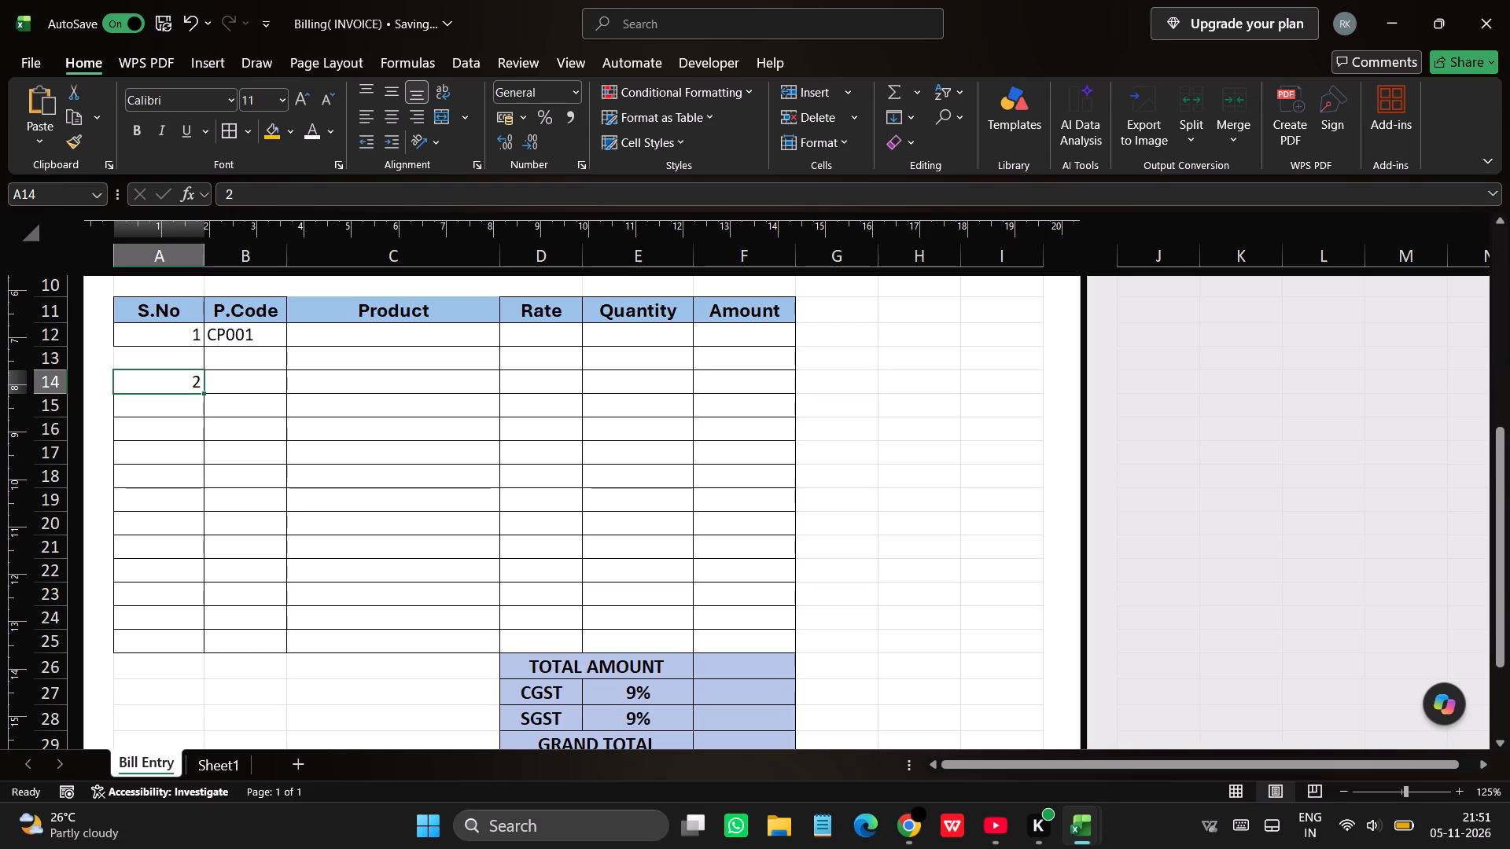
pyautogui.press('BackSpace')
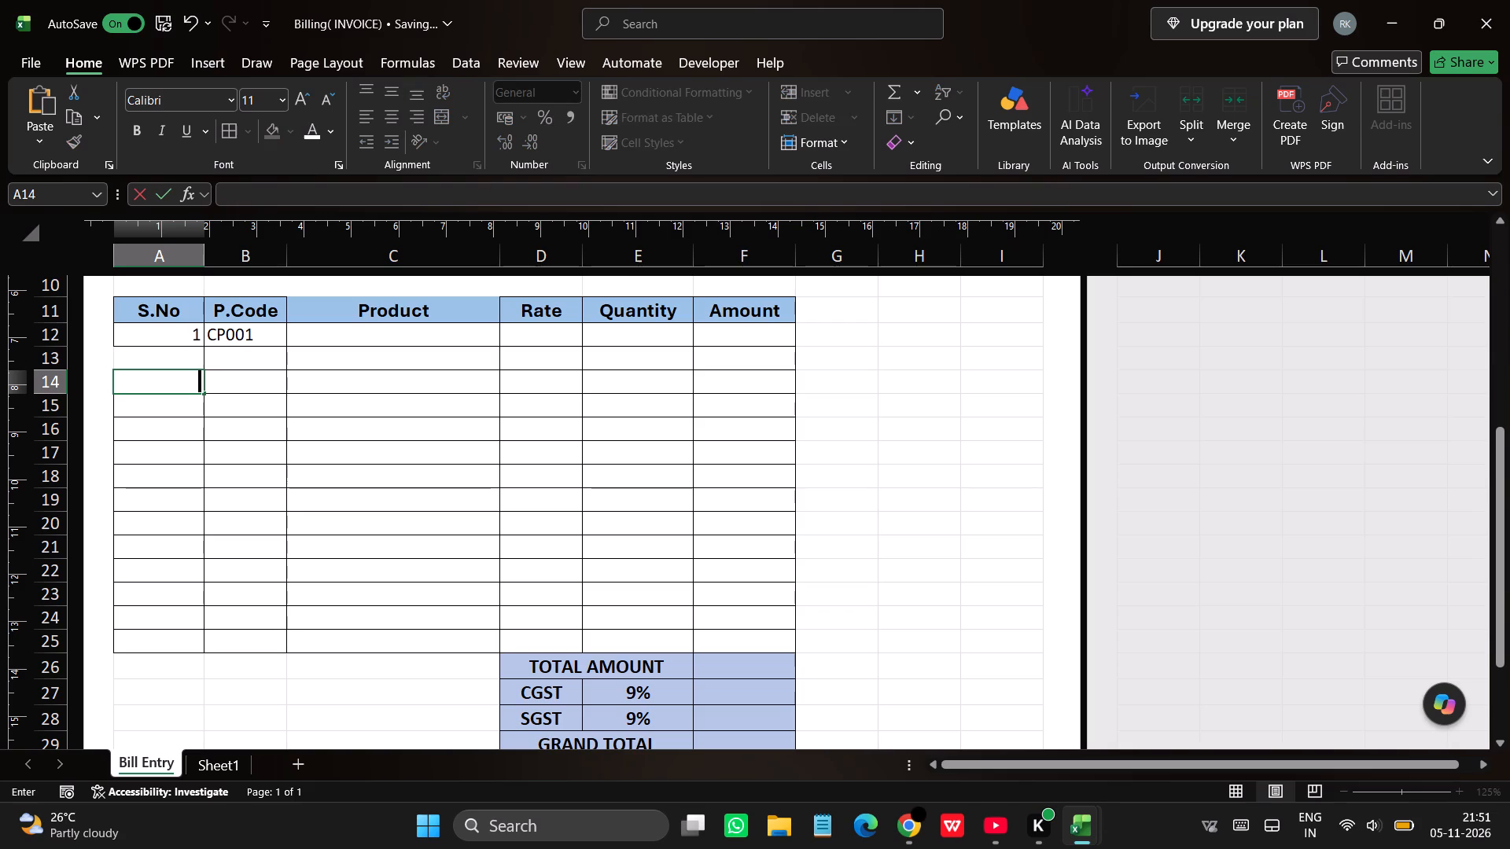
# Reapply the border to S.No cell A13 and enter serial number 2 in it.
pyautogui.click(170, 365)
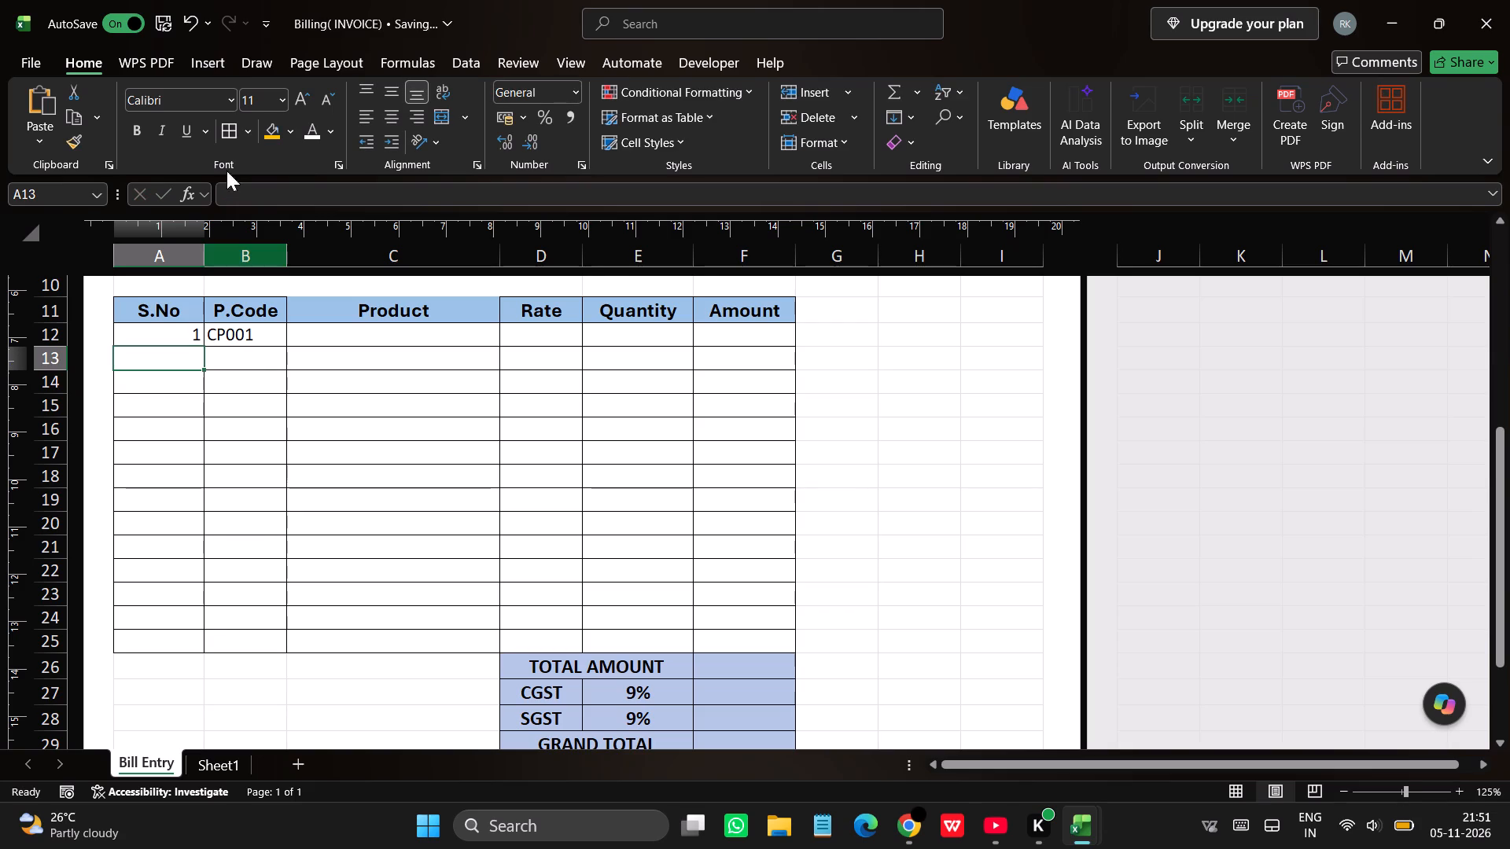
pyautogui.click(235, 136)
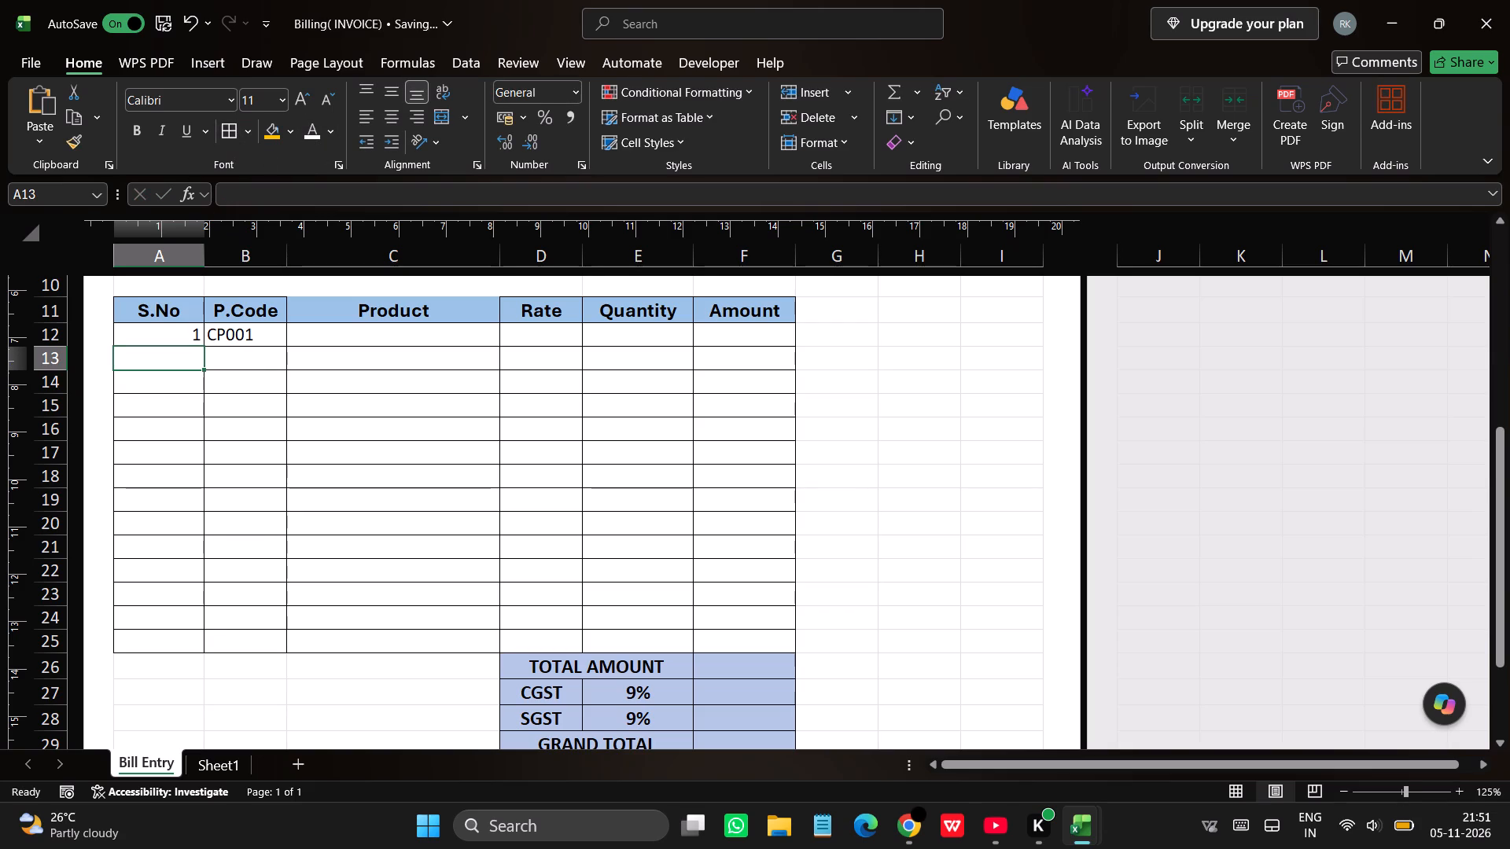
pyautogui.click(191, 351)
pyautogui.press('2')
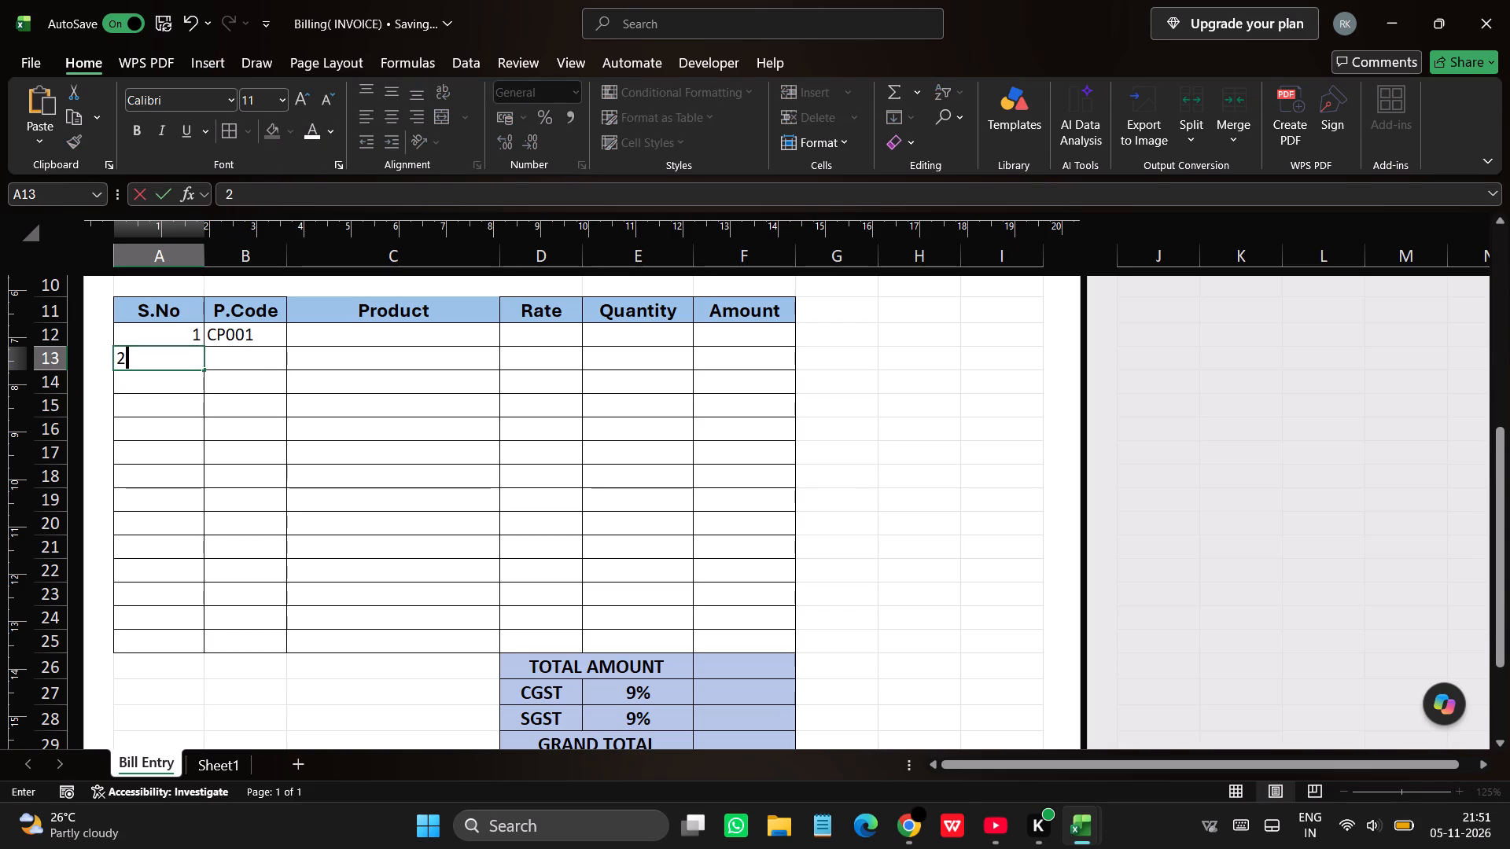
pyautogui.press('Return')
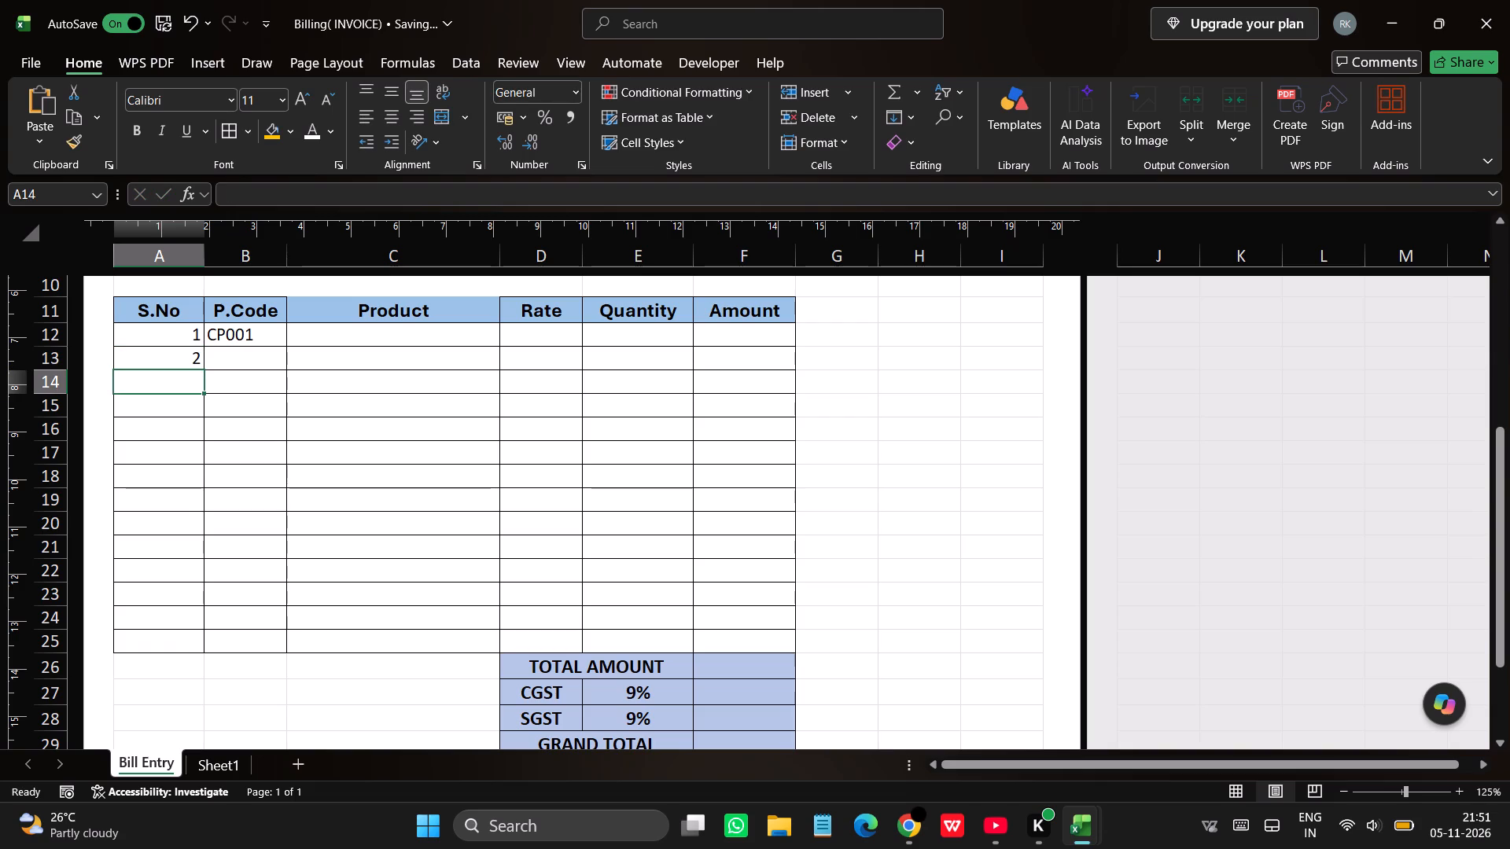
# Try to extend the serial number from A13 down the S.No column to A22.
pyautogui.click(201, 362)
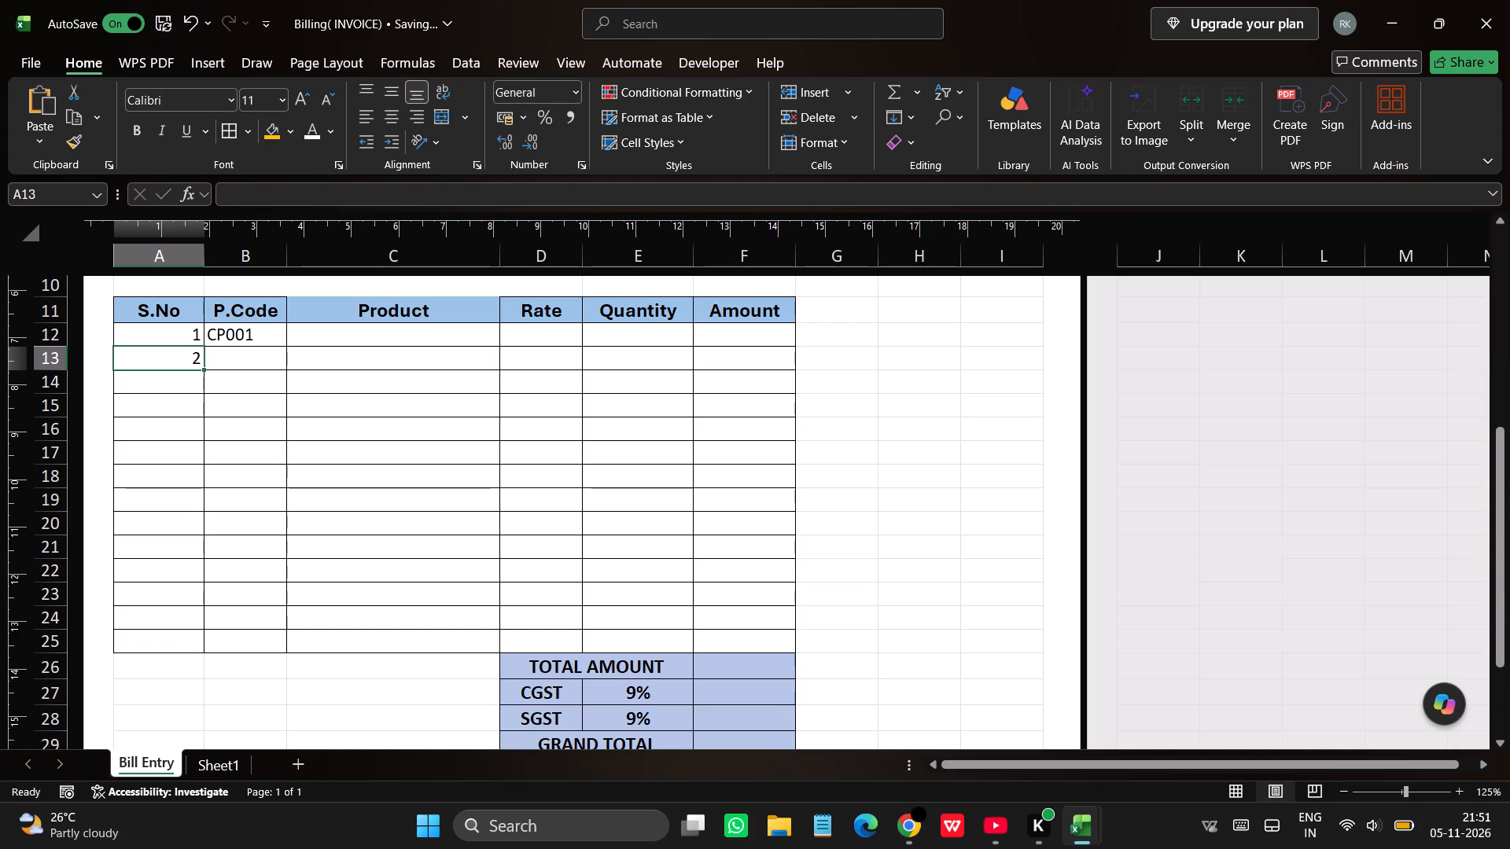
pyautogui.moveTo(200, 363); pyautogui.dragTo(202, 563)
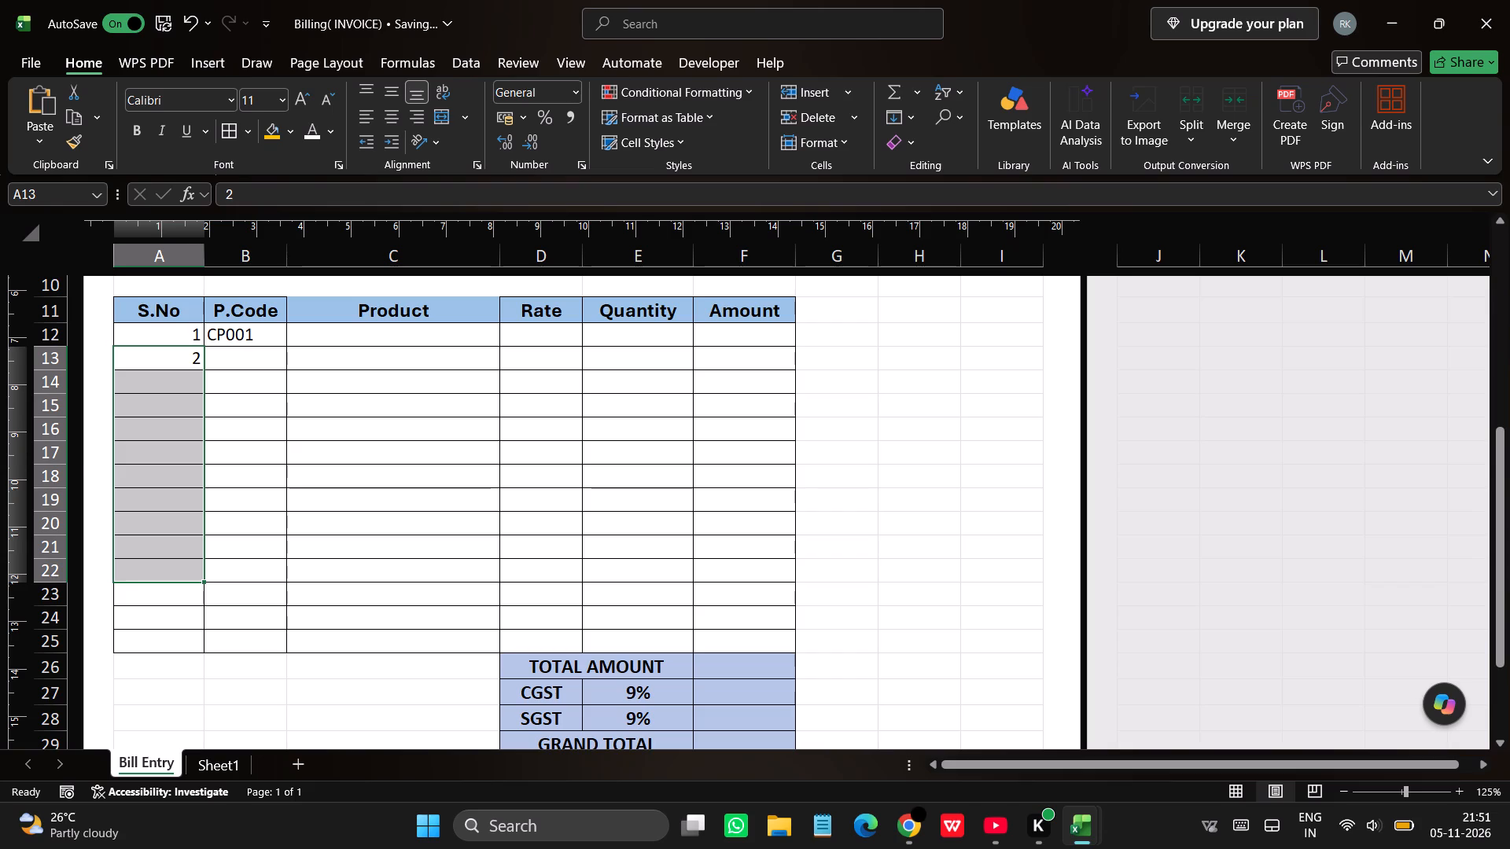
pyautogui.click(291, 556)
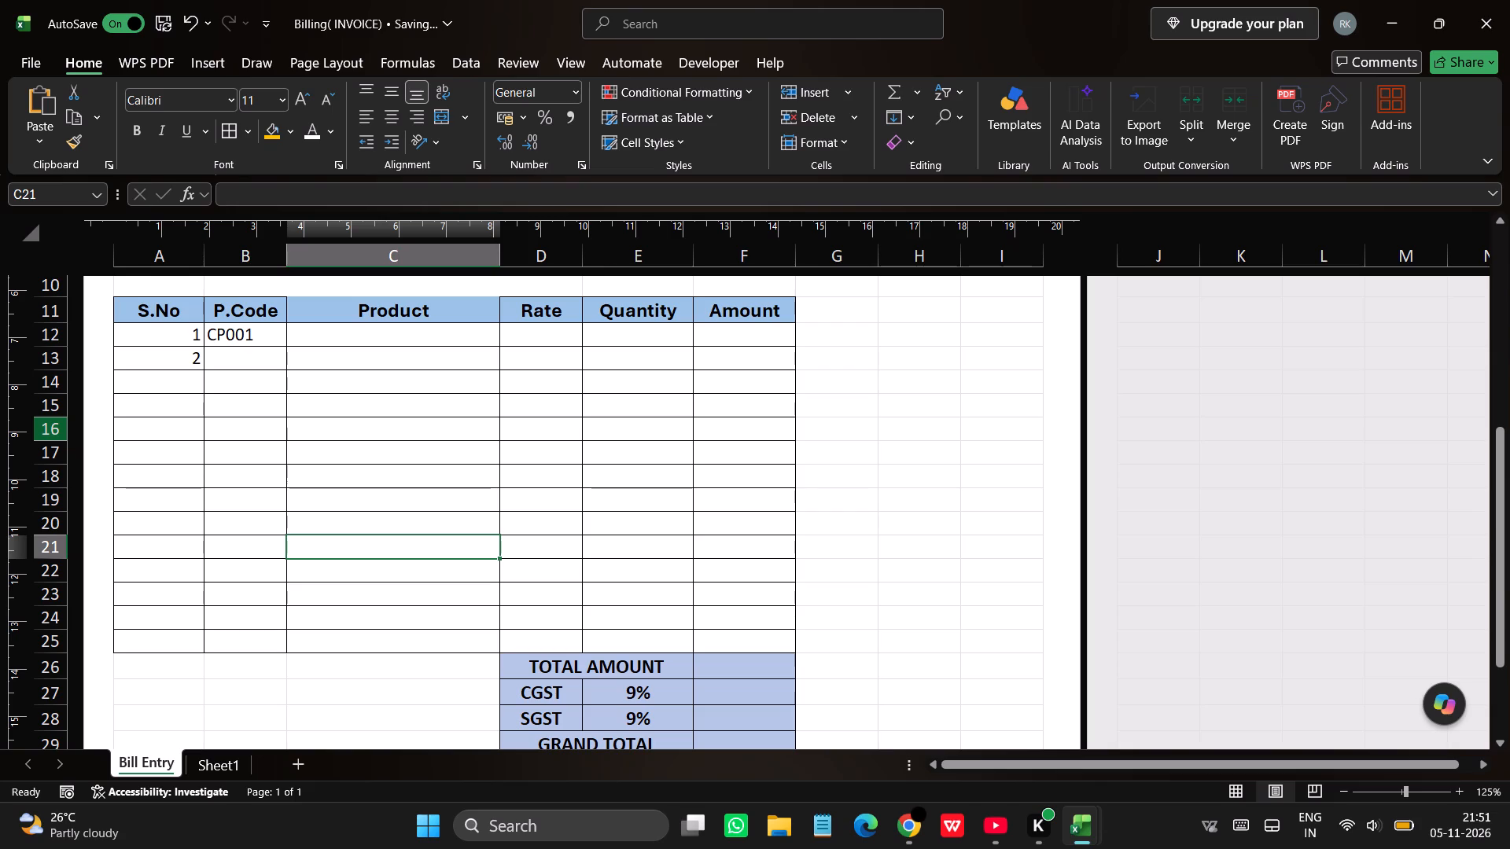
# Enter =VLOOKUP(B12,Sheet1!A1:C11,2,0) in Product cell C12 to look up the product name from its code.
pyautogui.click(355, 342)
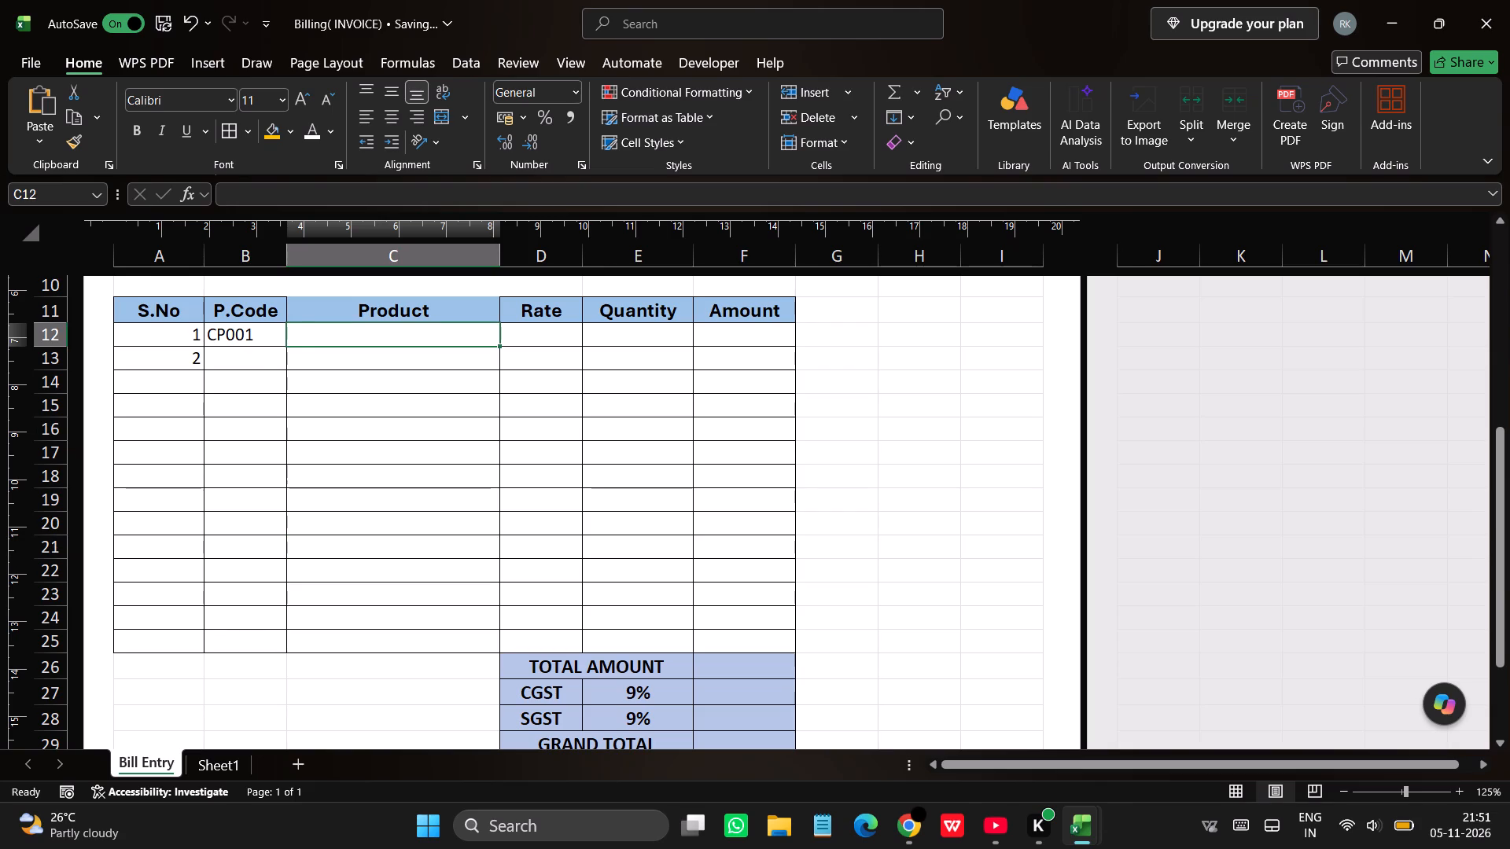
pyautogui.write('=VLOOKUP')
pyautogui.hotkey('shift', '(')
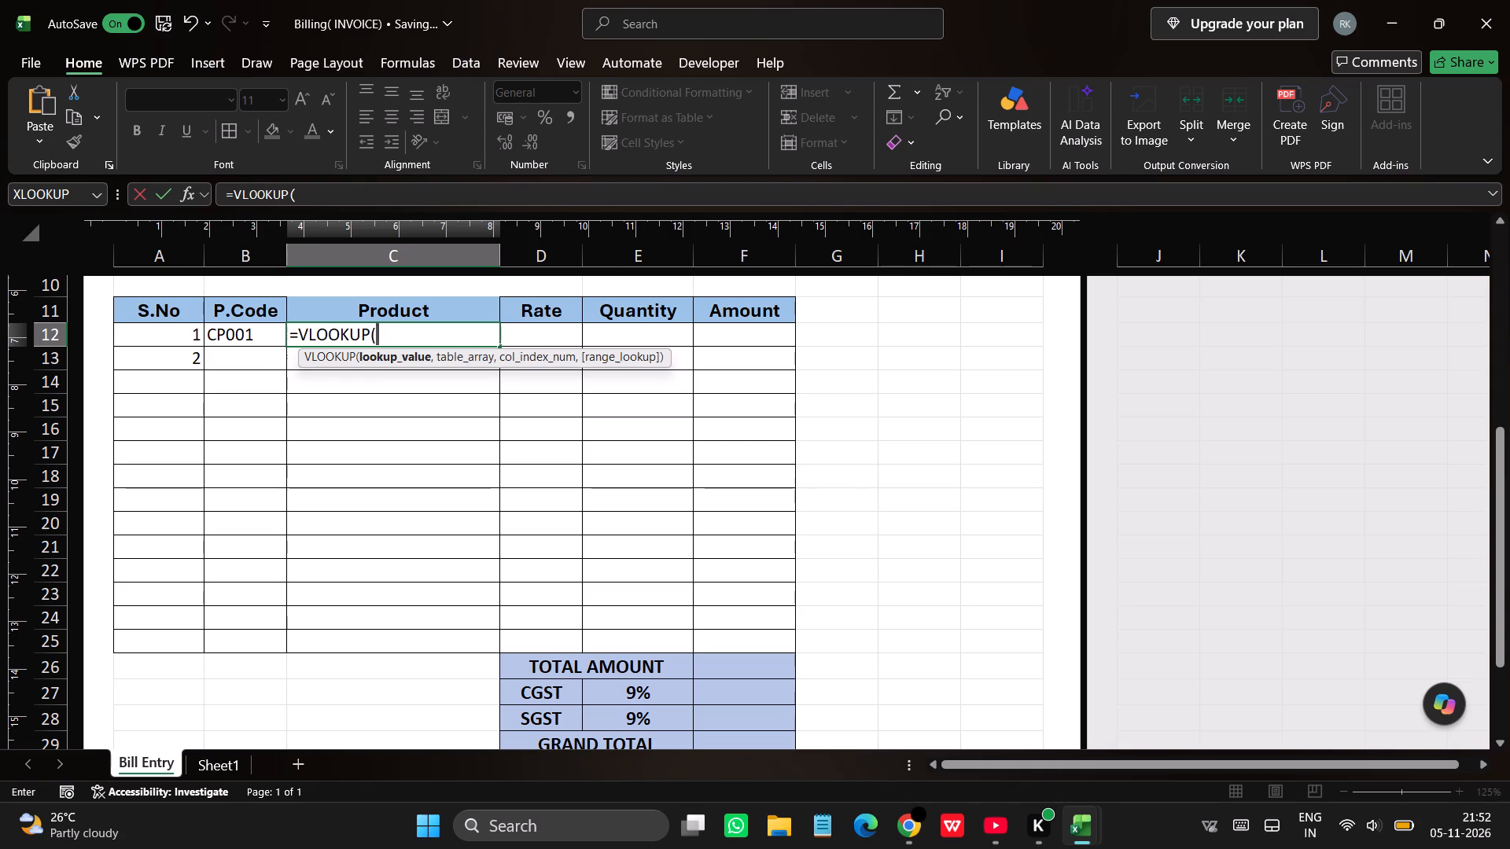
pyautogui.click(237, 328)
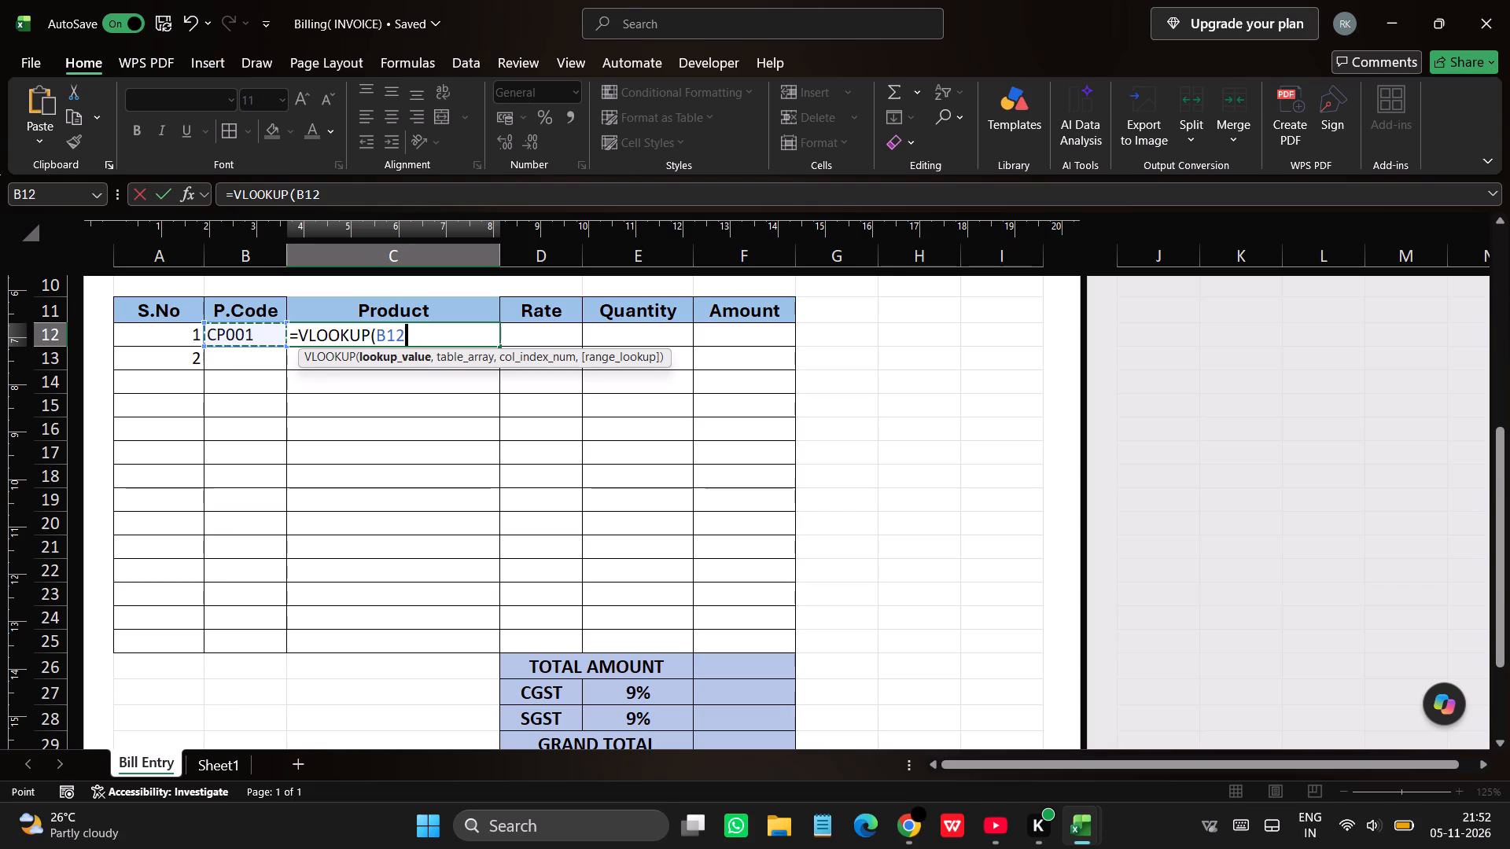
pyautogui.press(',')
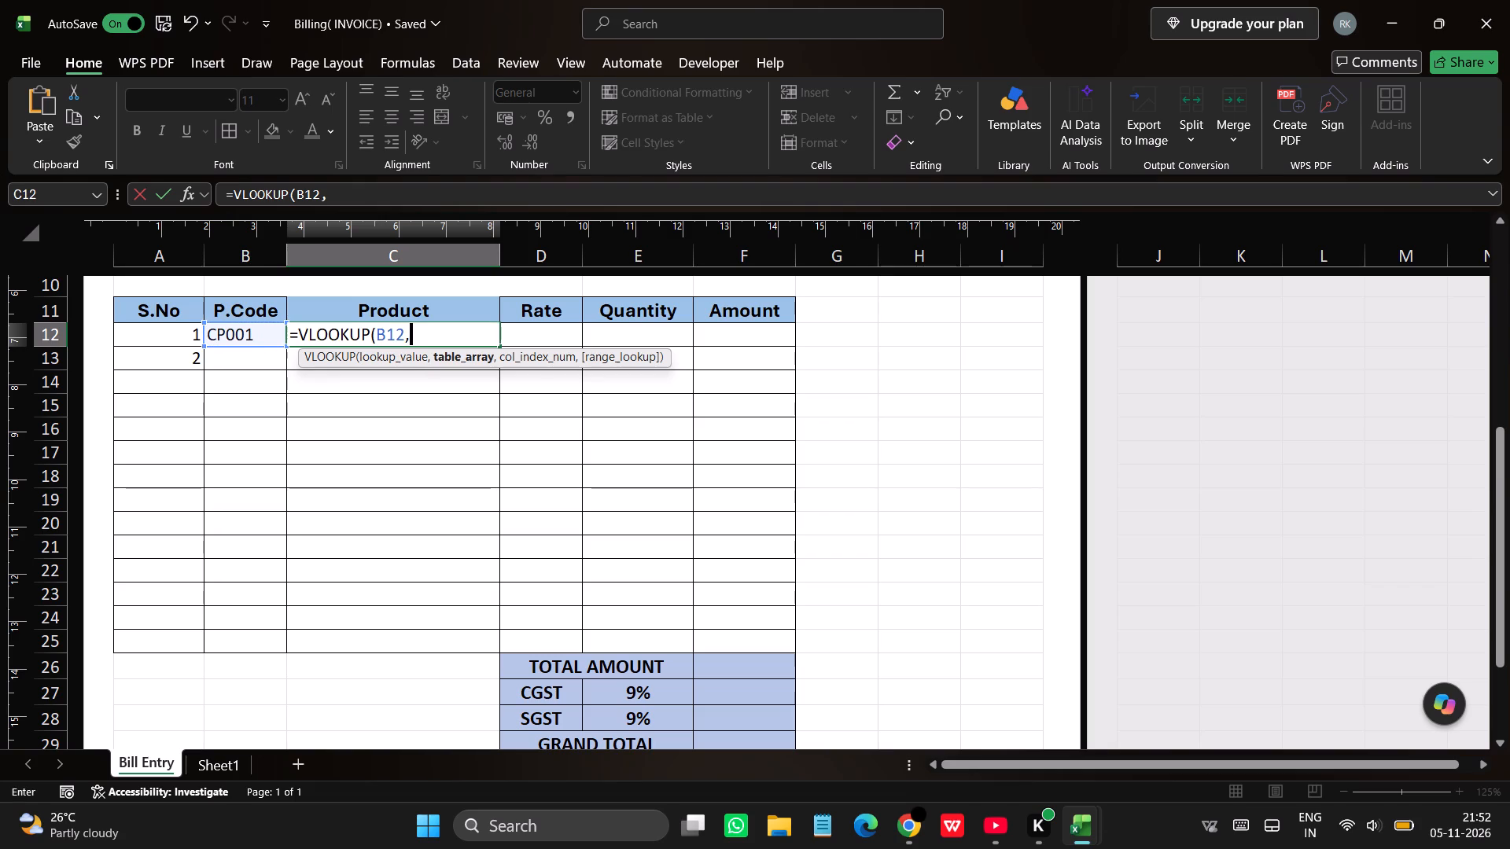
pyautogui.click(215, 766)
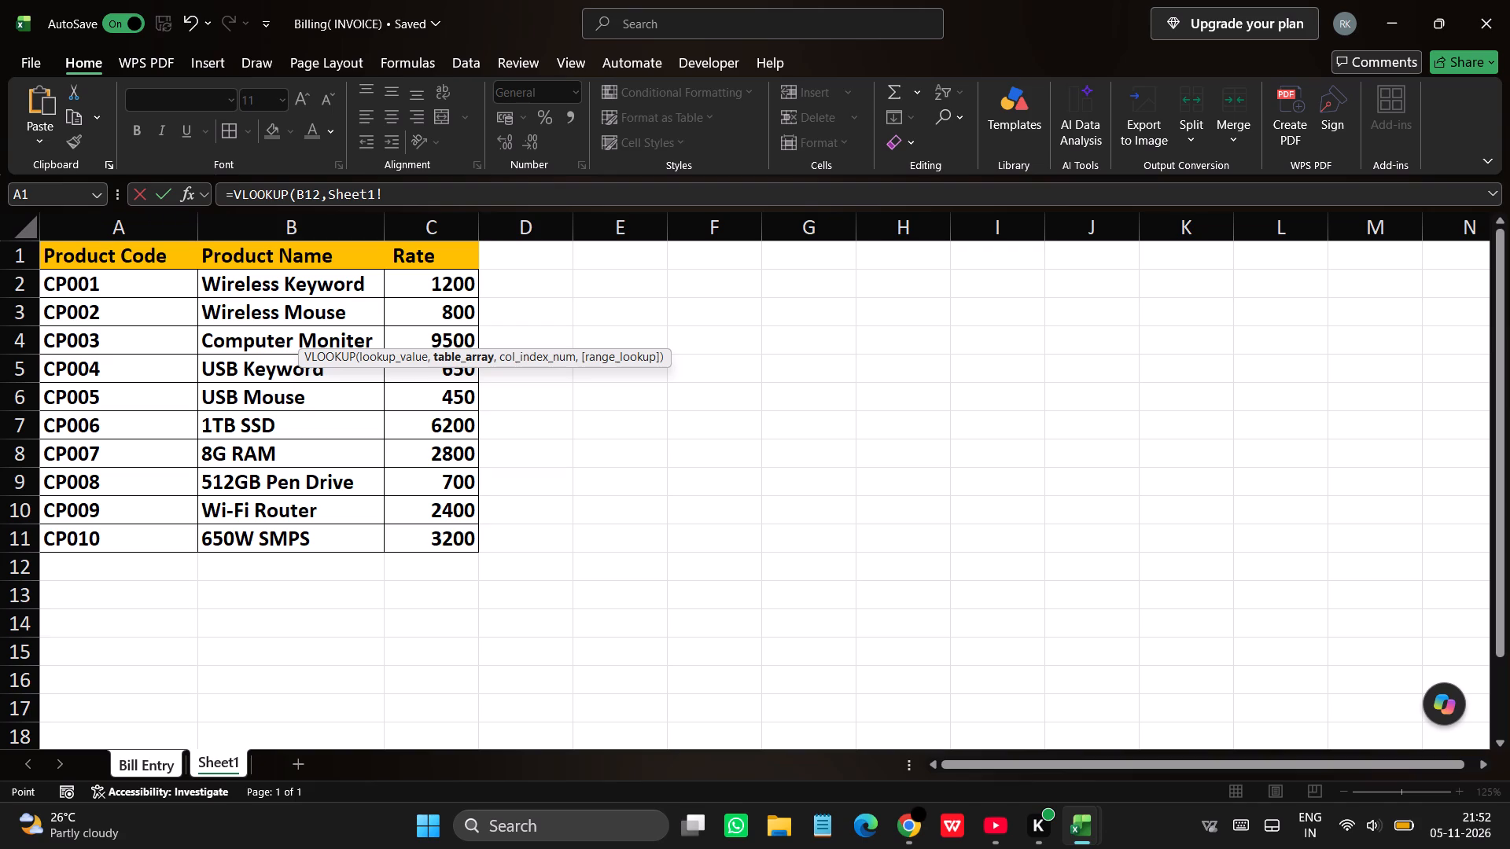
pyautogui.moveTo(117, 261); pyautogui.dragTo(389, 494)
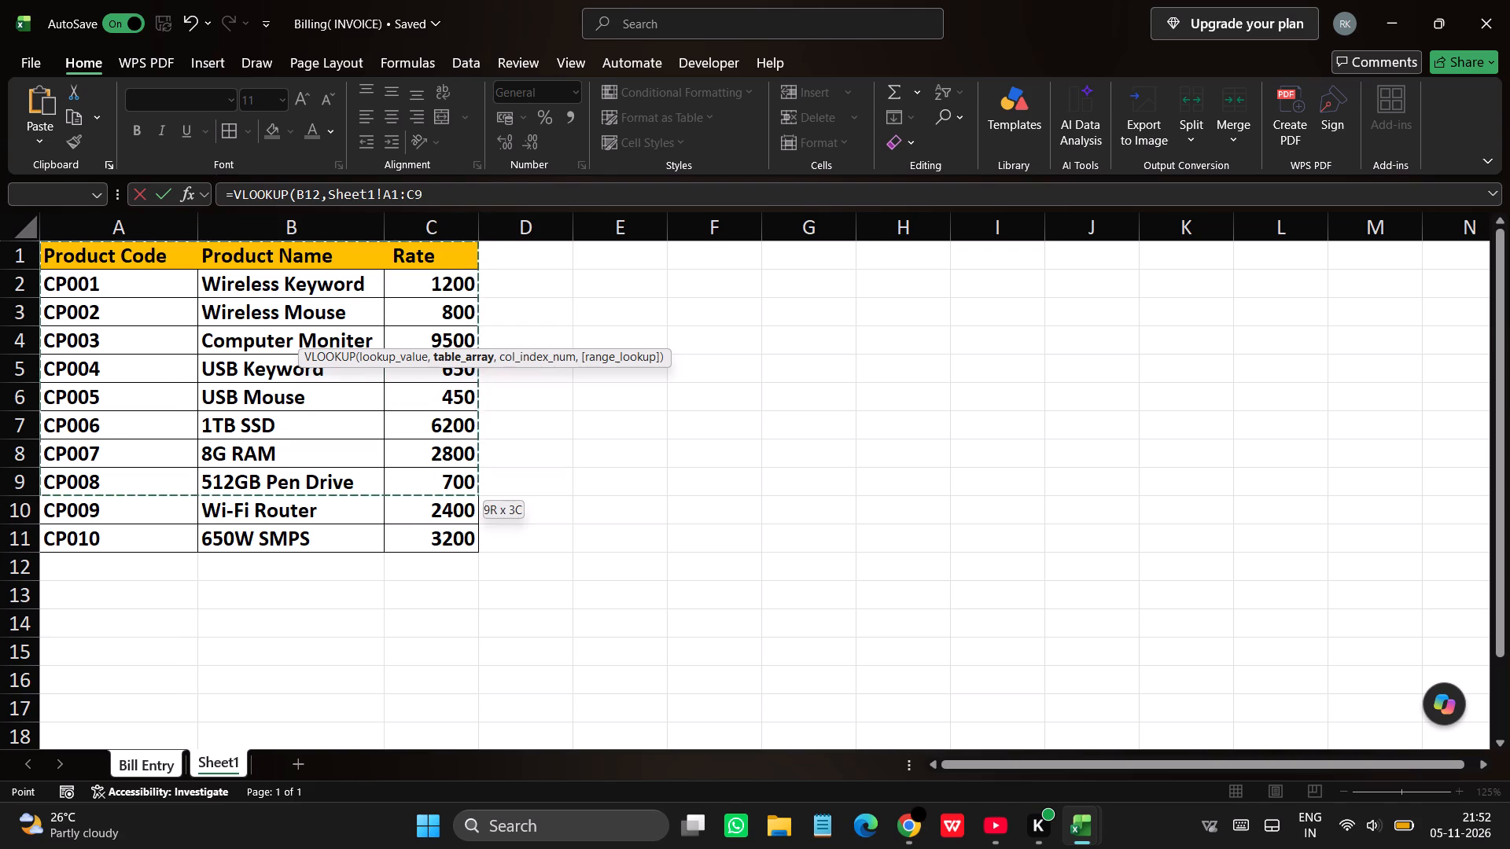
# Complete Product cell C12's formula as =VLOOKUP(B12,Sheet1!A1:C11,2,0), covering the whole product list on Sheet1.
pyautogui.moveTo(389, 494); pyautogui.dragTo(390, 534)
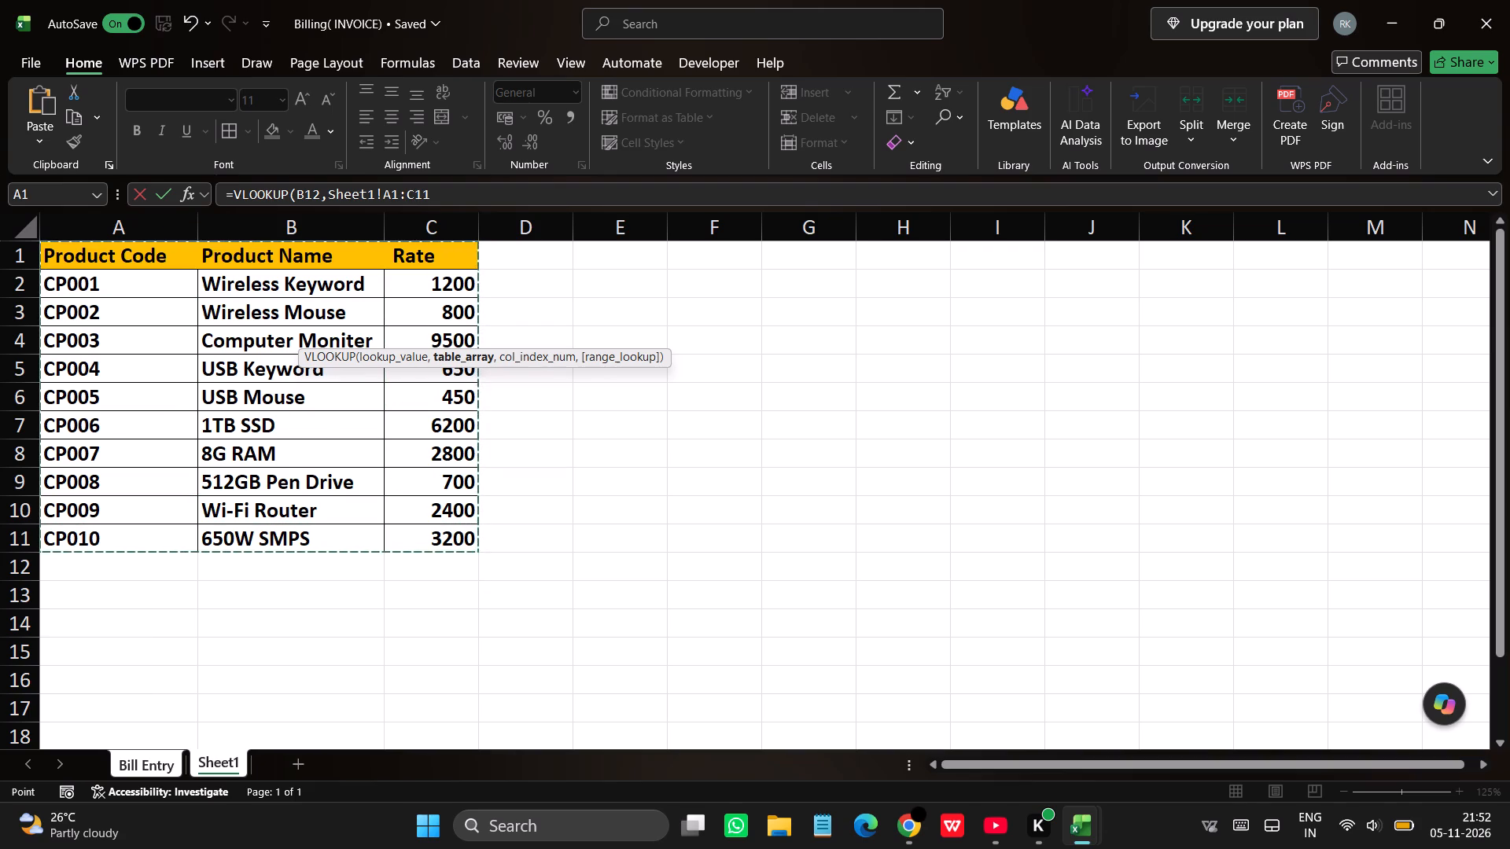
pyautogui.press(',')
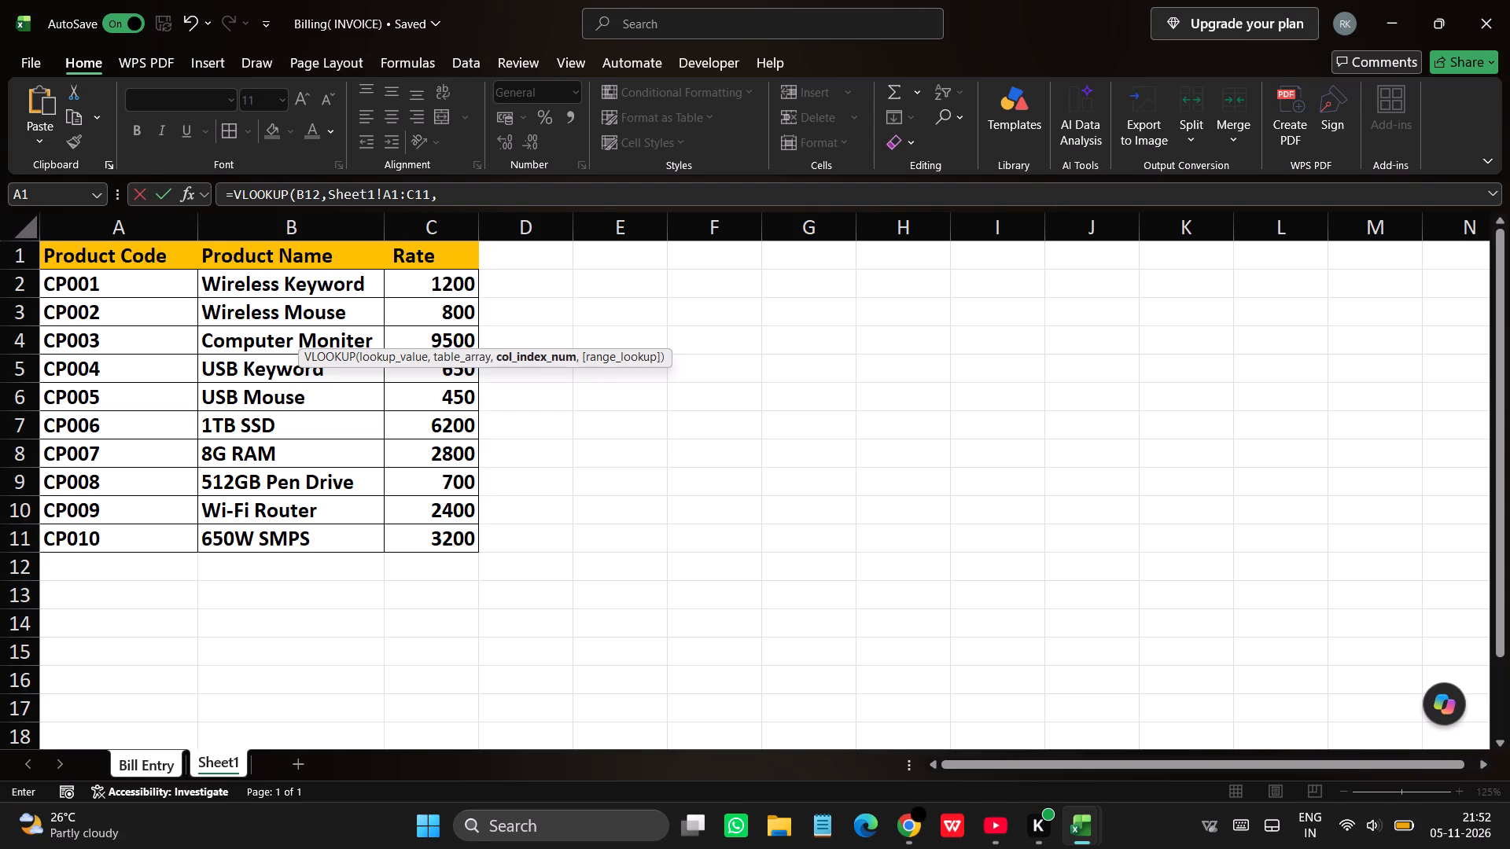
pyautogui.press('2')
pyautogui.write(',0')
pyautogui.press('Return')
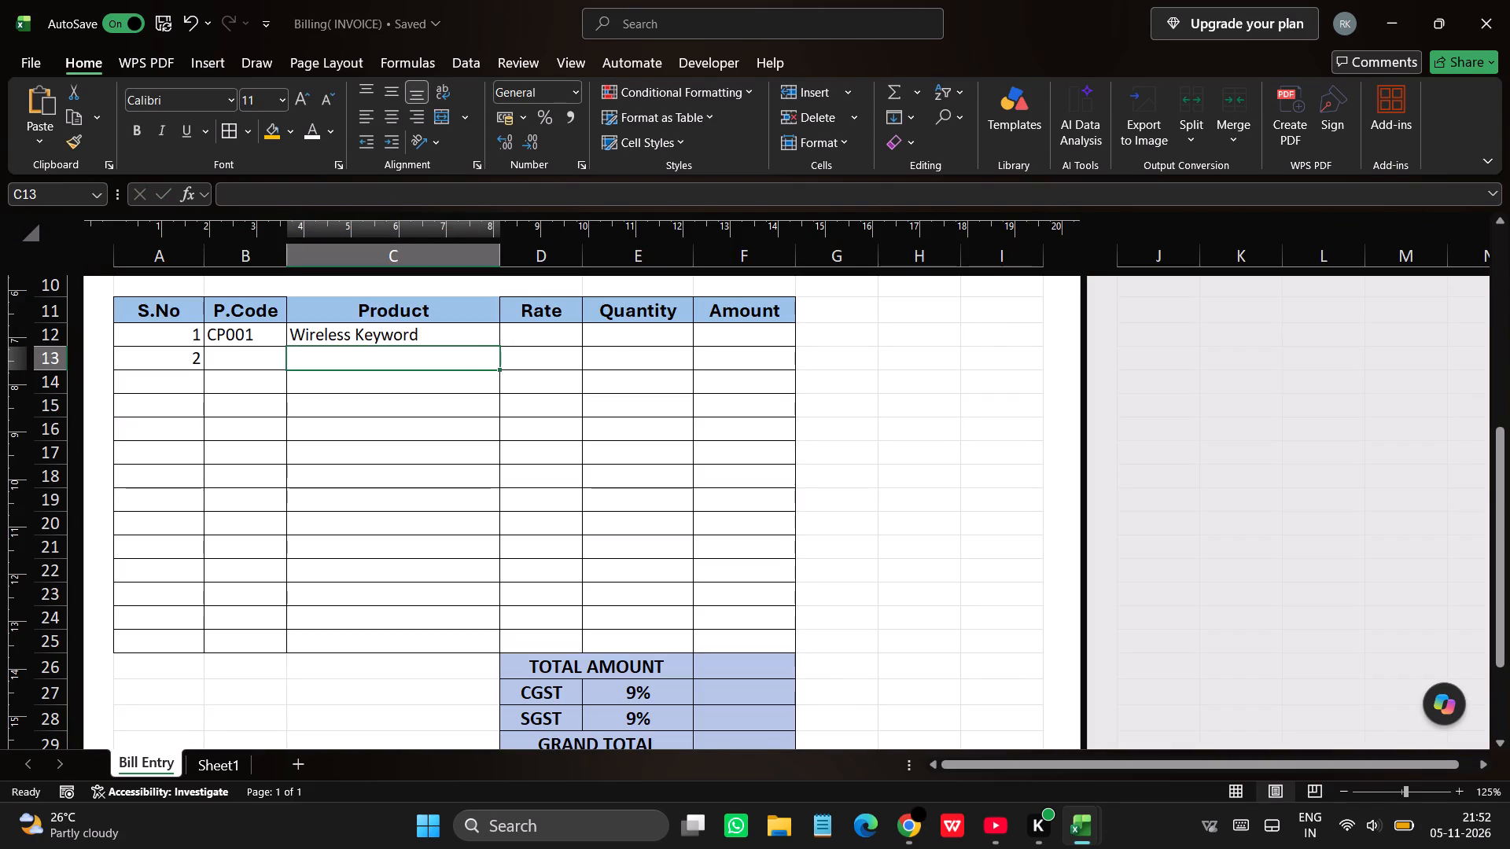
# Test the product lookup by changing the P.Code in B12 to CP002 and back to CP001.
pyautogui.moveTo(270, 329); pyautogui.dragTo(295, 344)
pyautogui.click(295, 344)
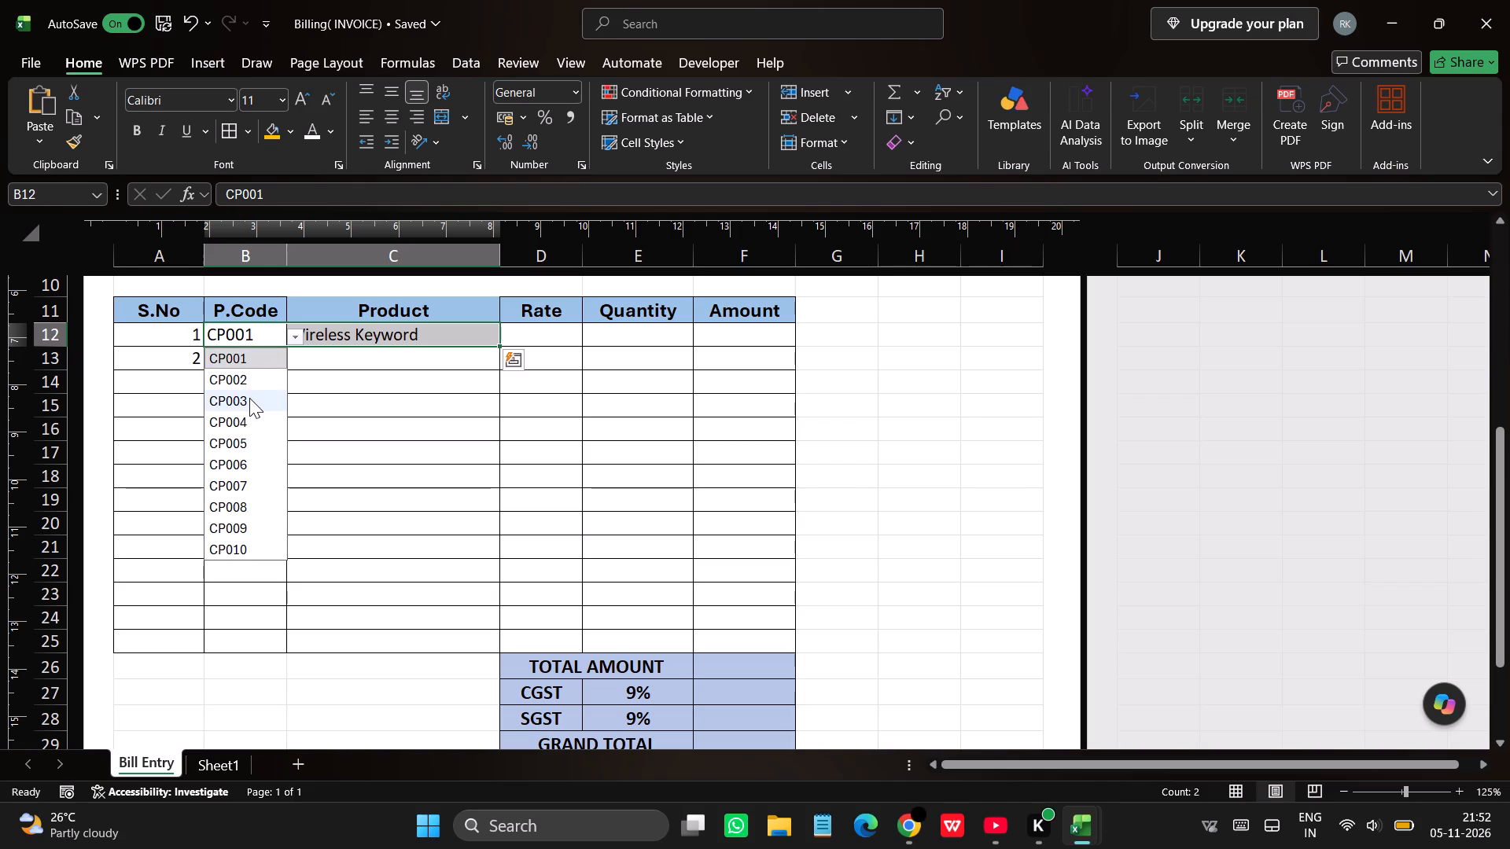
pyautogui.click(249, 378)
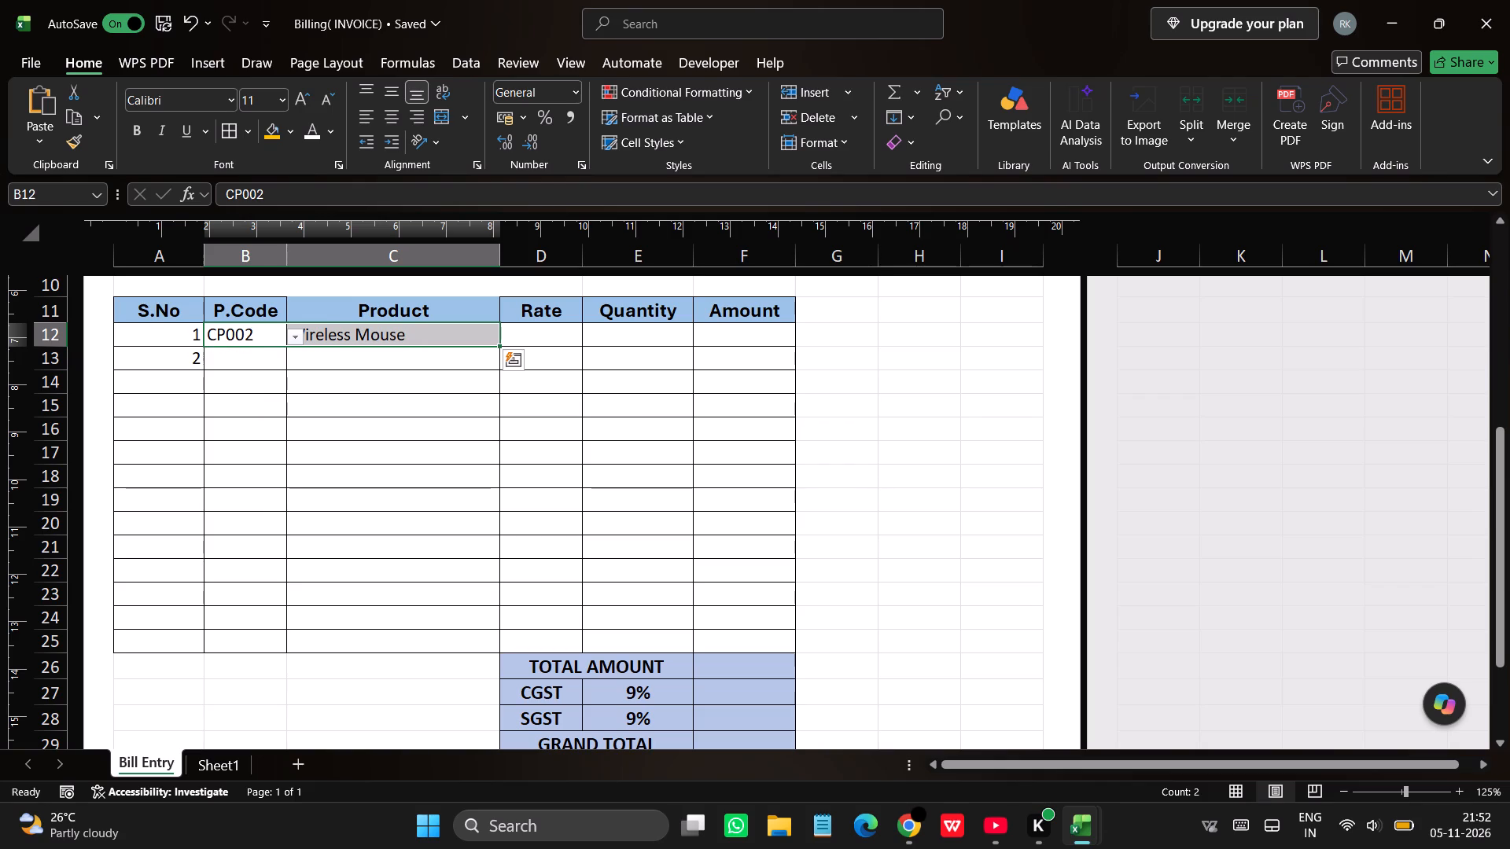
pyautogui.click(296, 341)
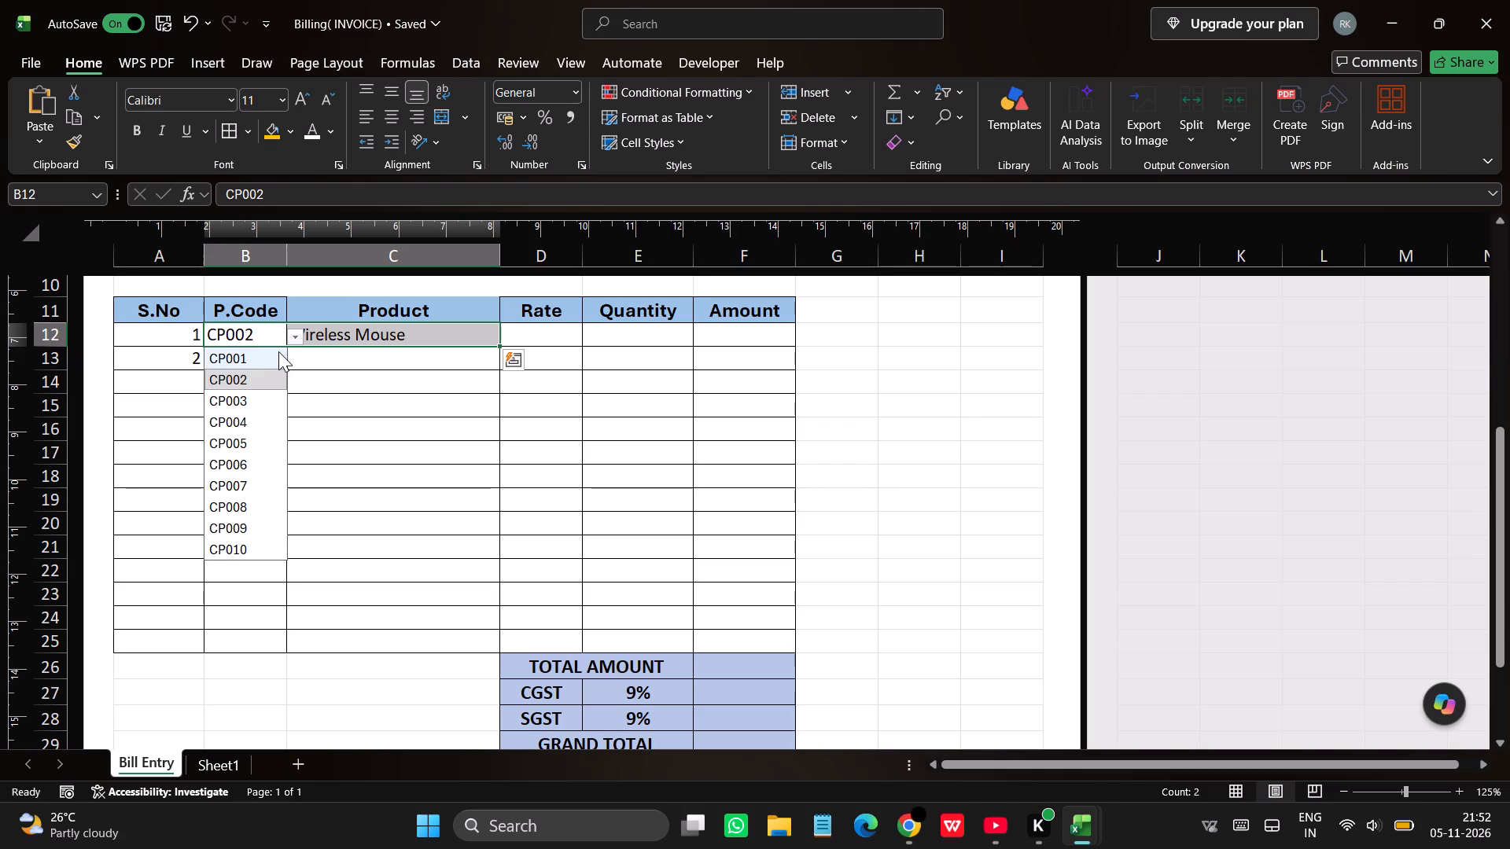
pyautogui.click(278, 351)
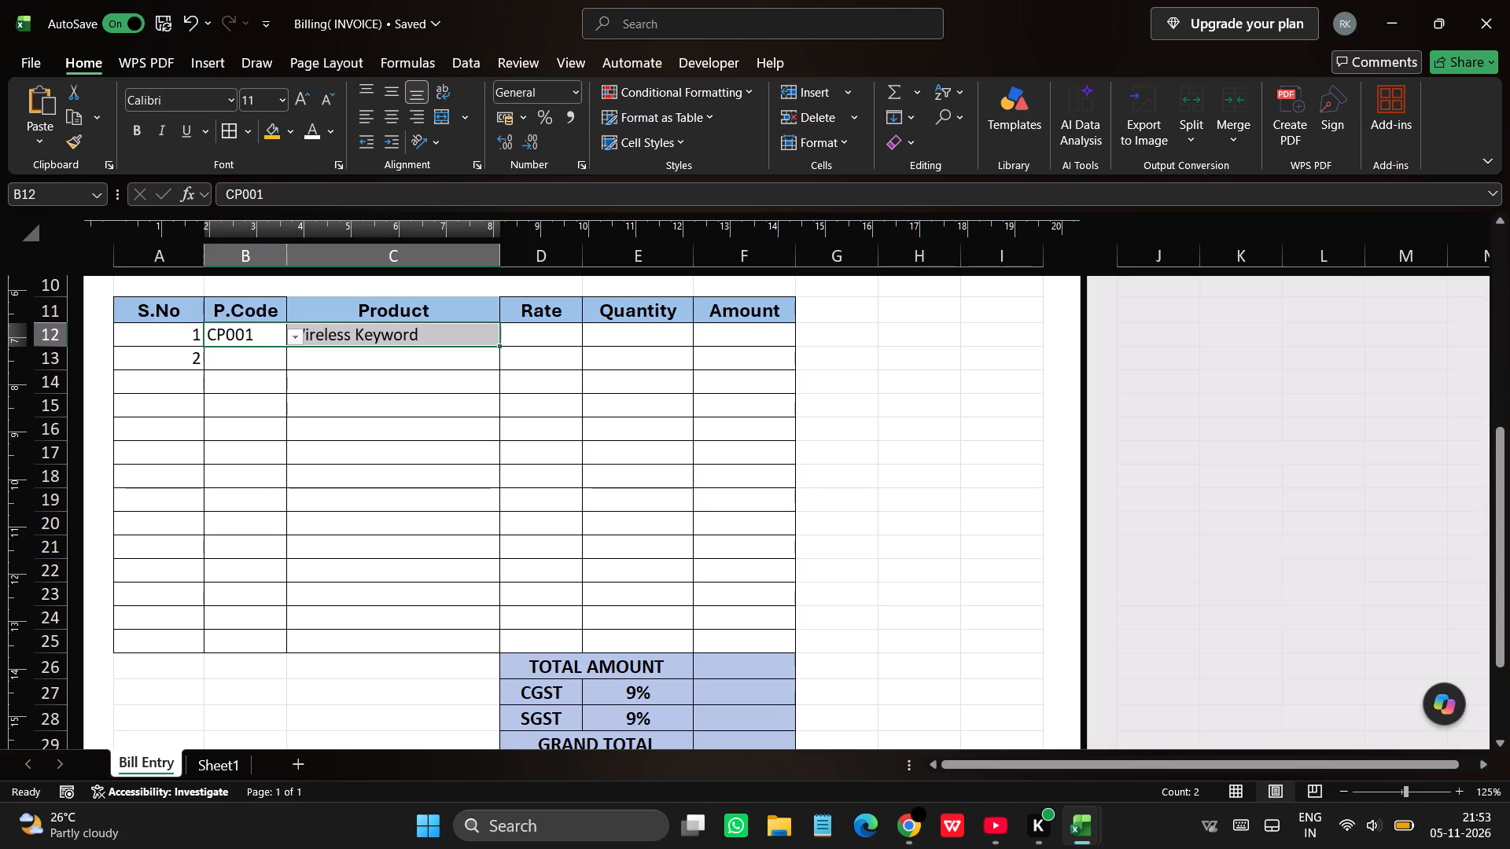
# Select Product cell C12 to review its VLOOKUP formula.
pyautogui.click(406, 333)
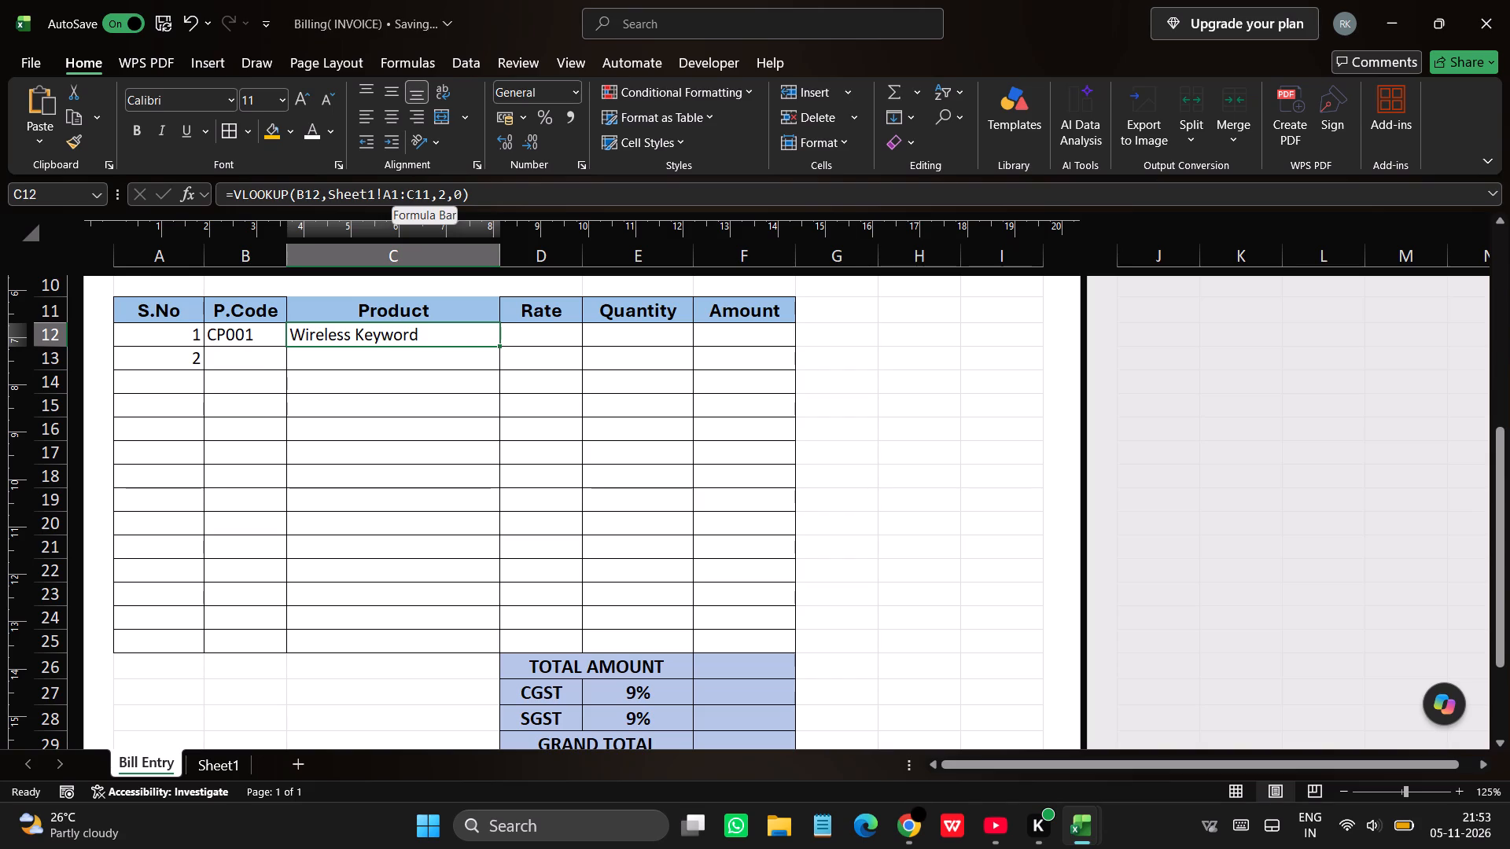
# Open the VLOOKUP formula in C12 for editing and select its table range reference A1:C11.
pyautogui.moveTo(385, 194); pyautogui.dragTo(436, 202)
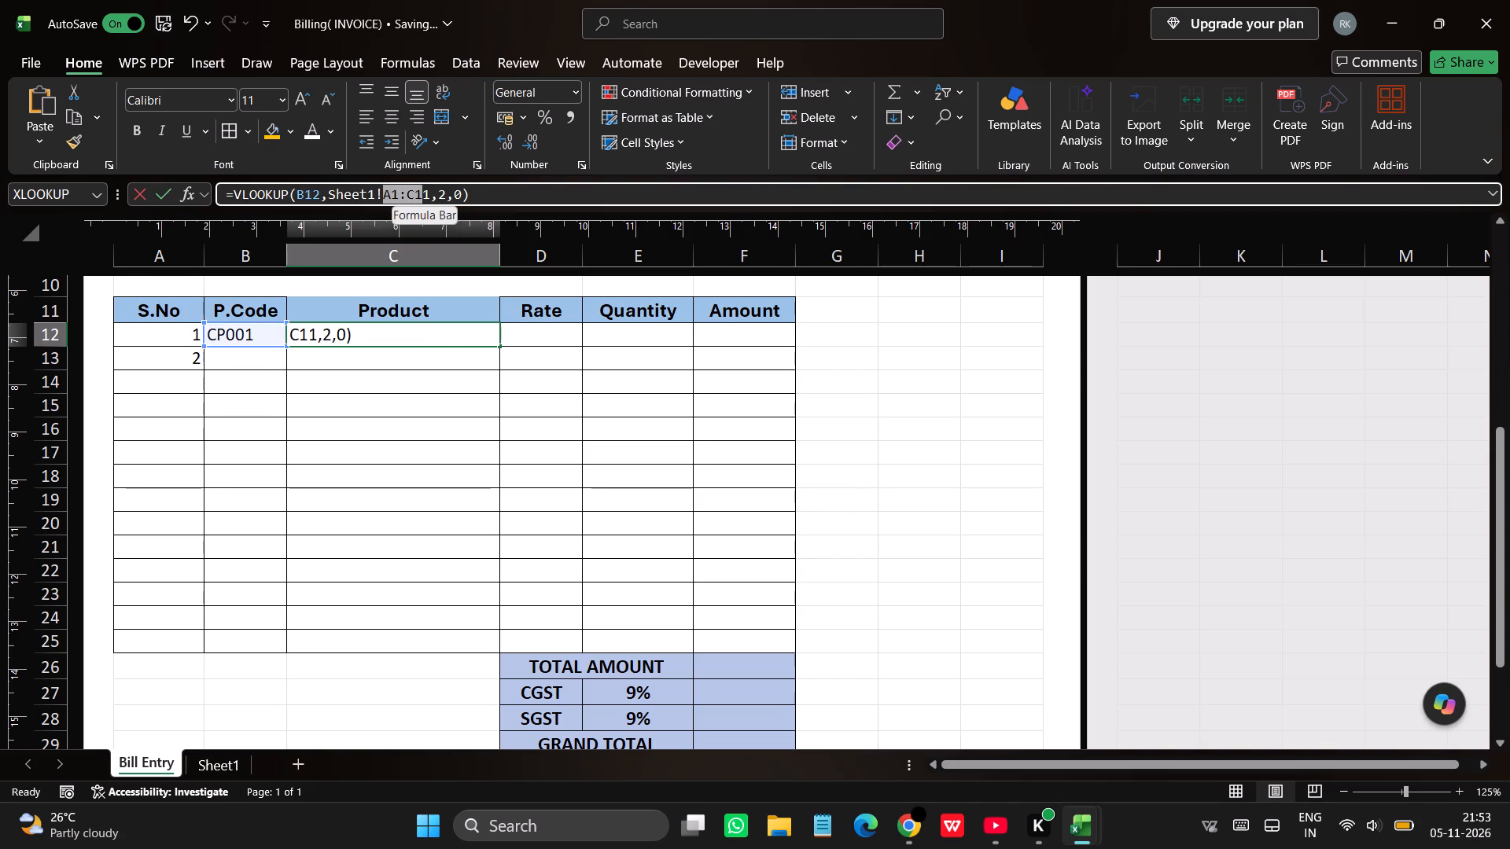
pyautogui.moveTo(436, 202); pyautogui.dragTo(429, 204)
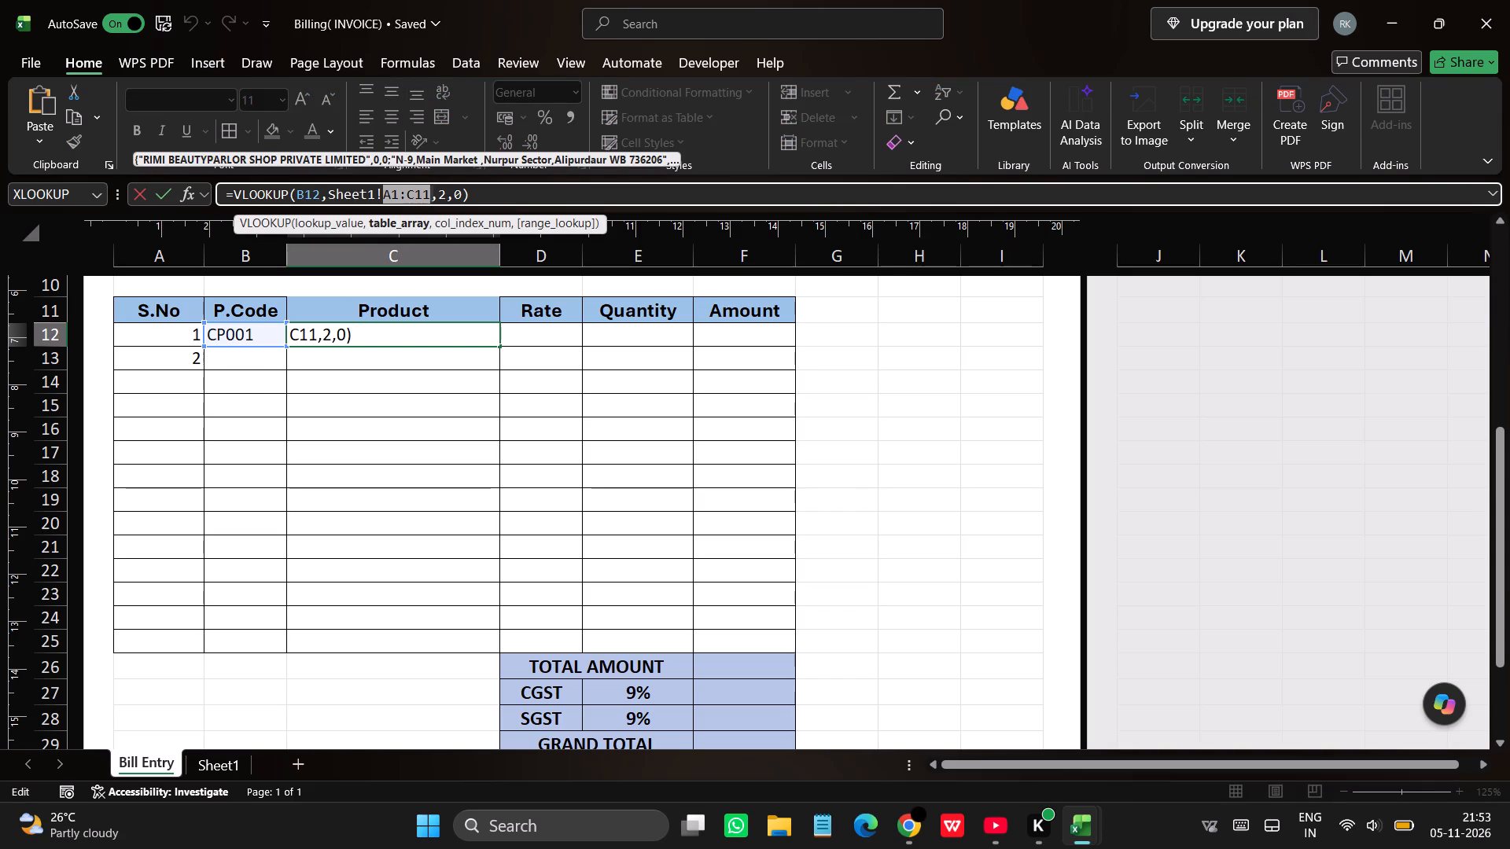
# Make the table range in C12's VLOOKUP formula absolute, as Sheet1!$A$1:$C$11.
pyautogui.press('F4')
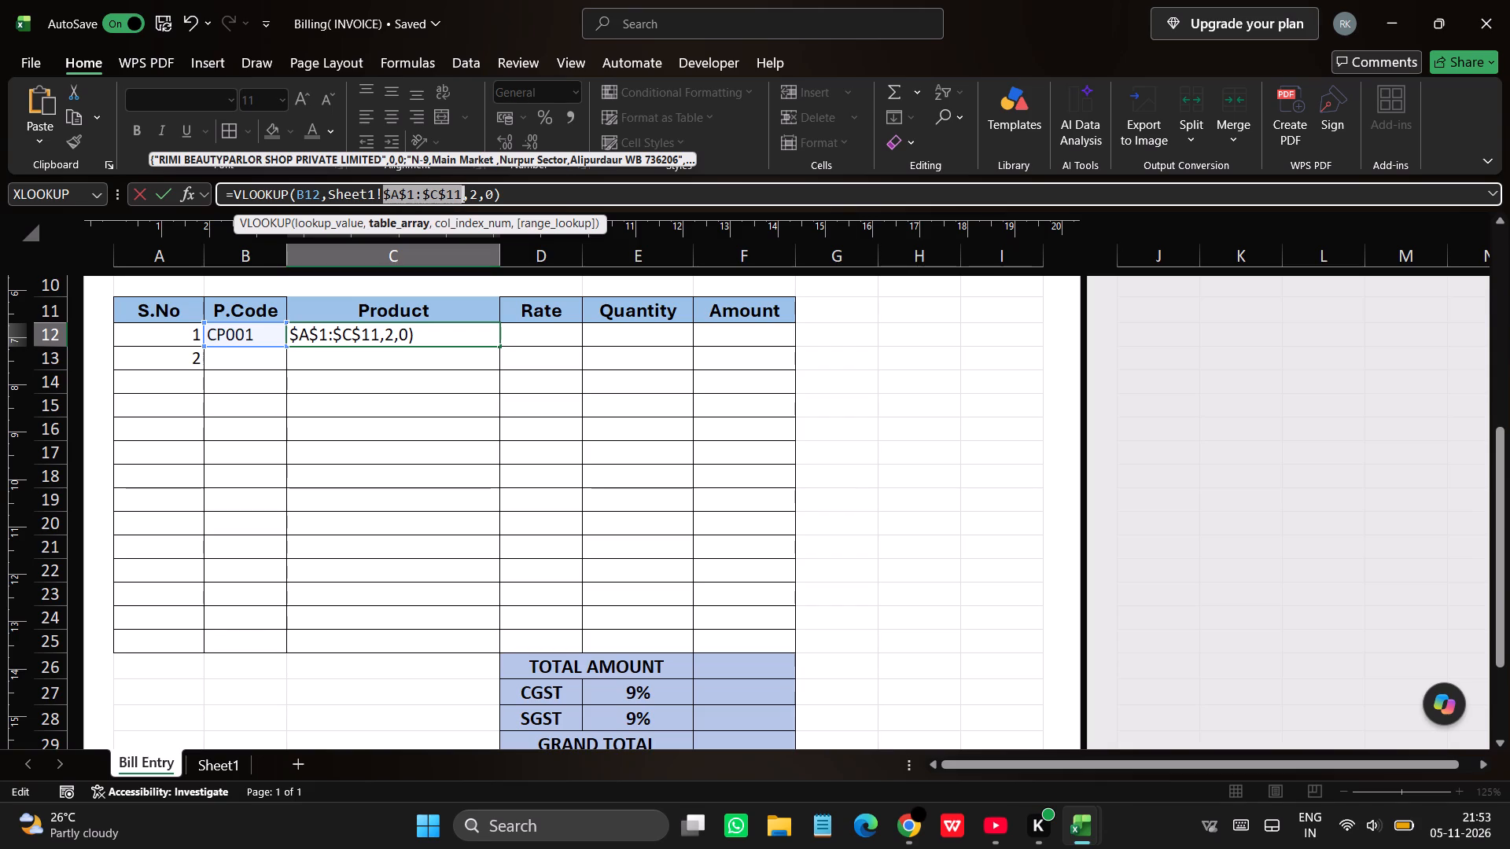
pyautogui.press('Return')
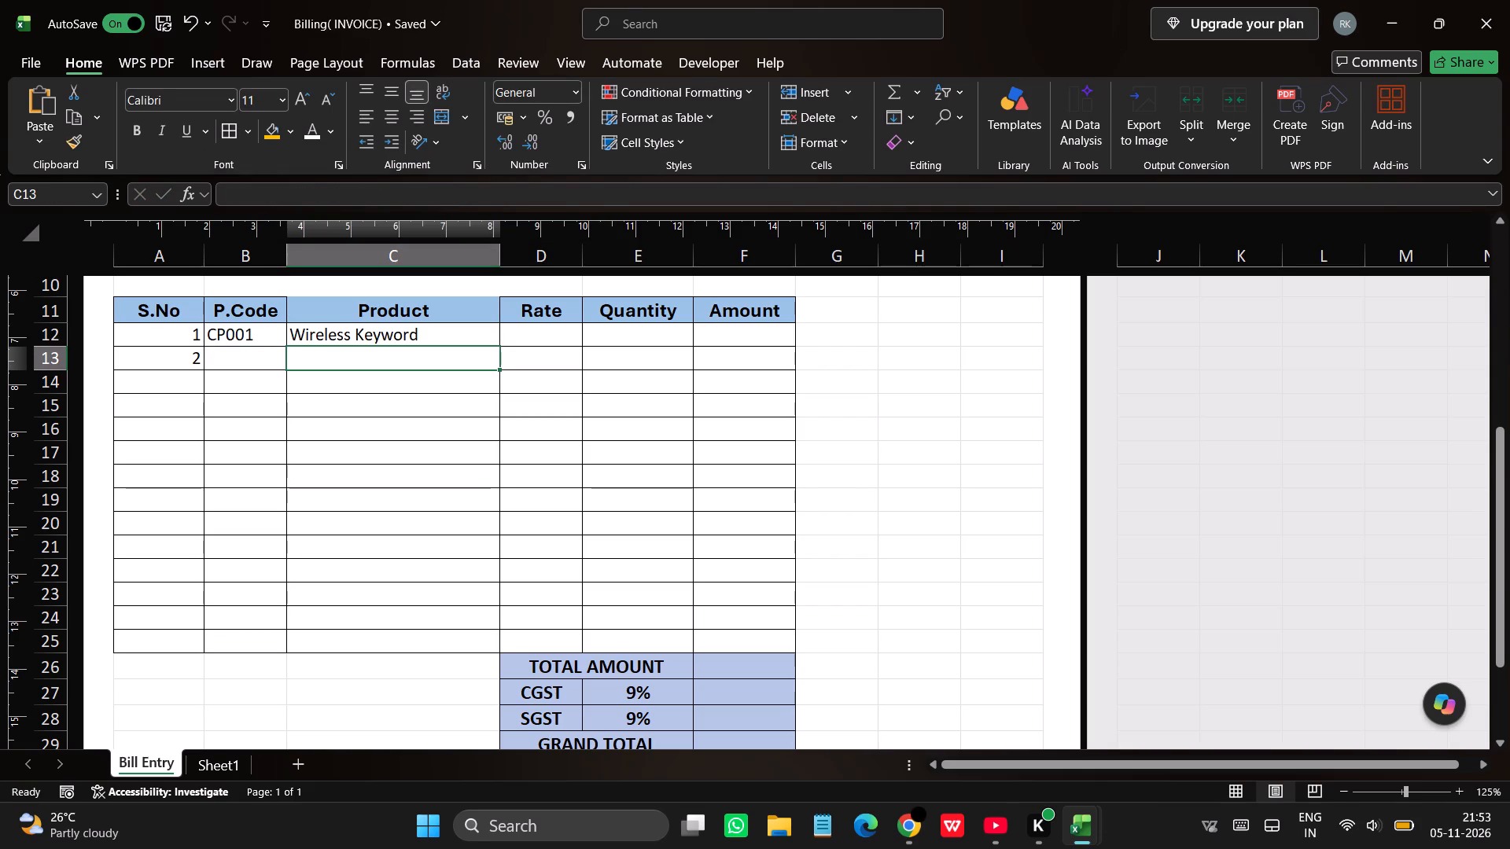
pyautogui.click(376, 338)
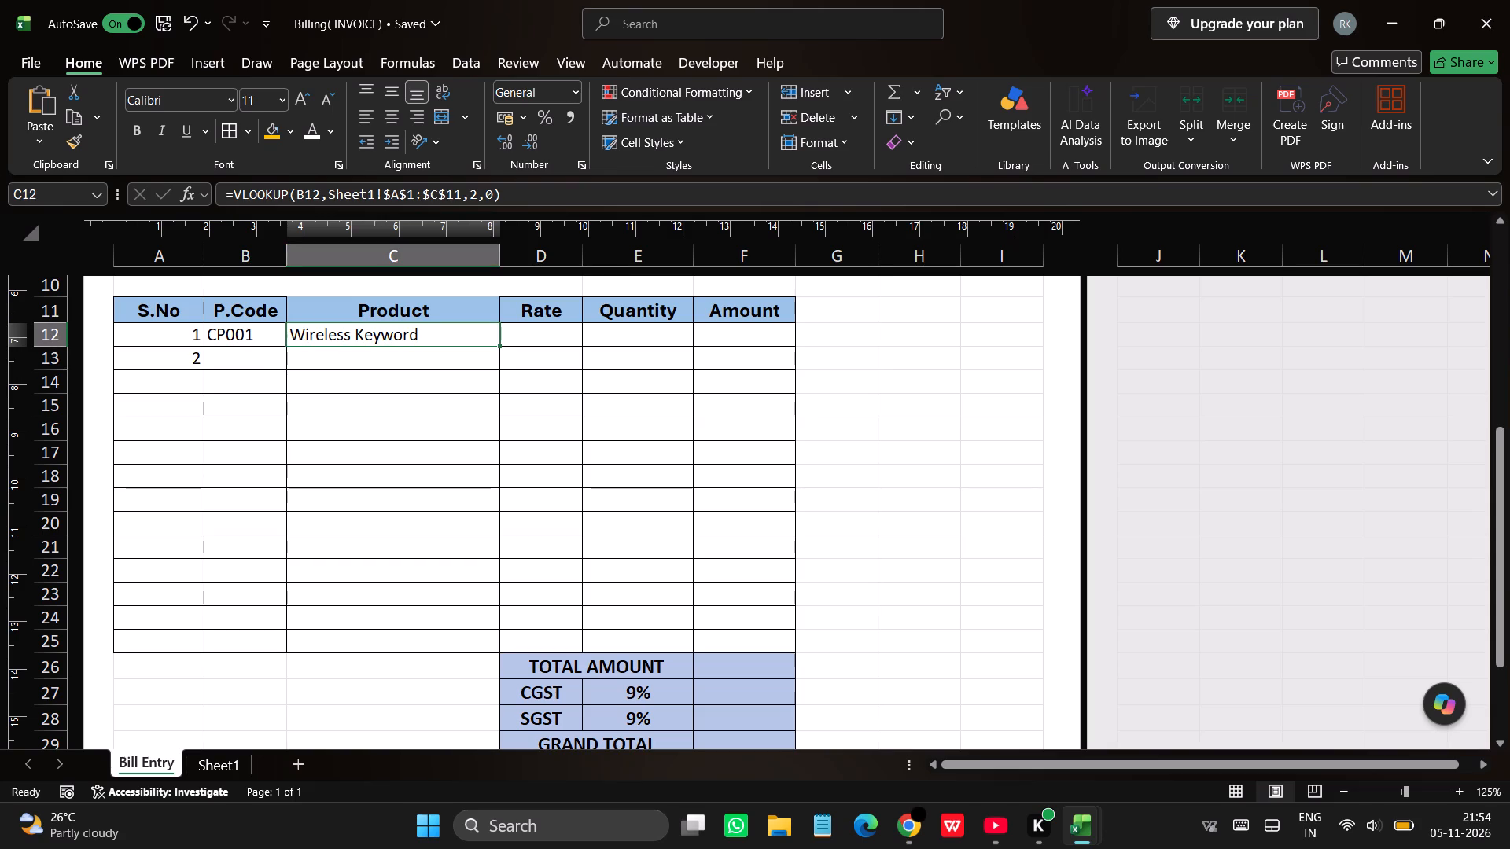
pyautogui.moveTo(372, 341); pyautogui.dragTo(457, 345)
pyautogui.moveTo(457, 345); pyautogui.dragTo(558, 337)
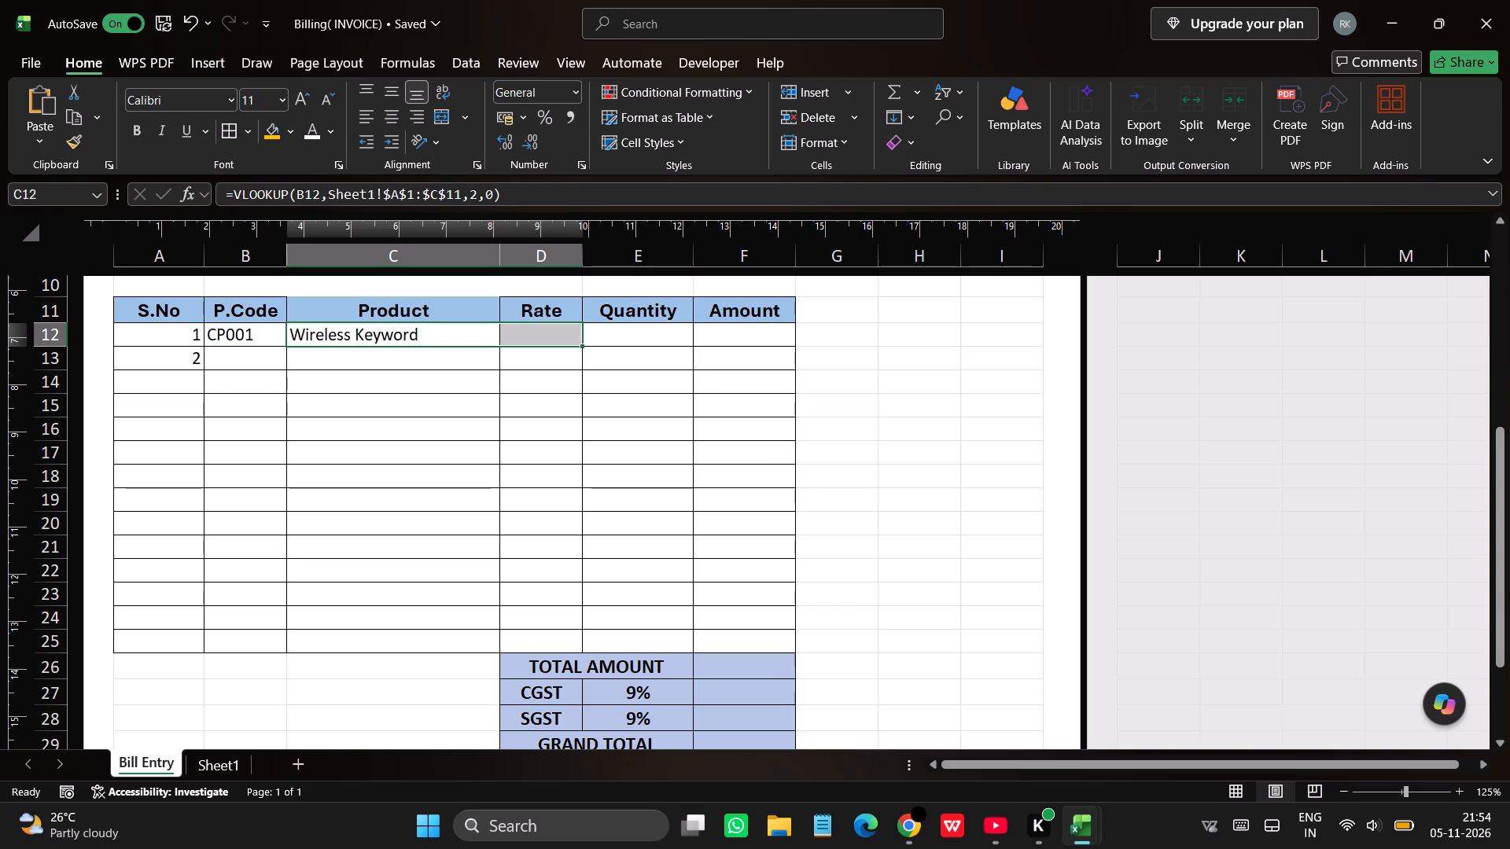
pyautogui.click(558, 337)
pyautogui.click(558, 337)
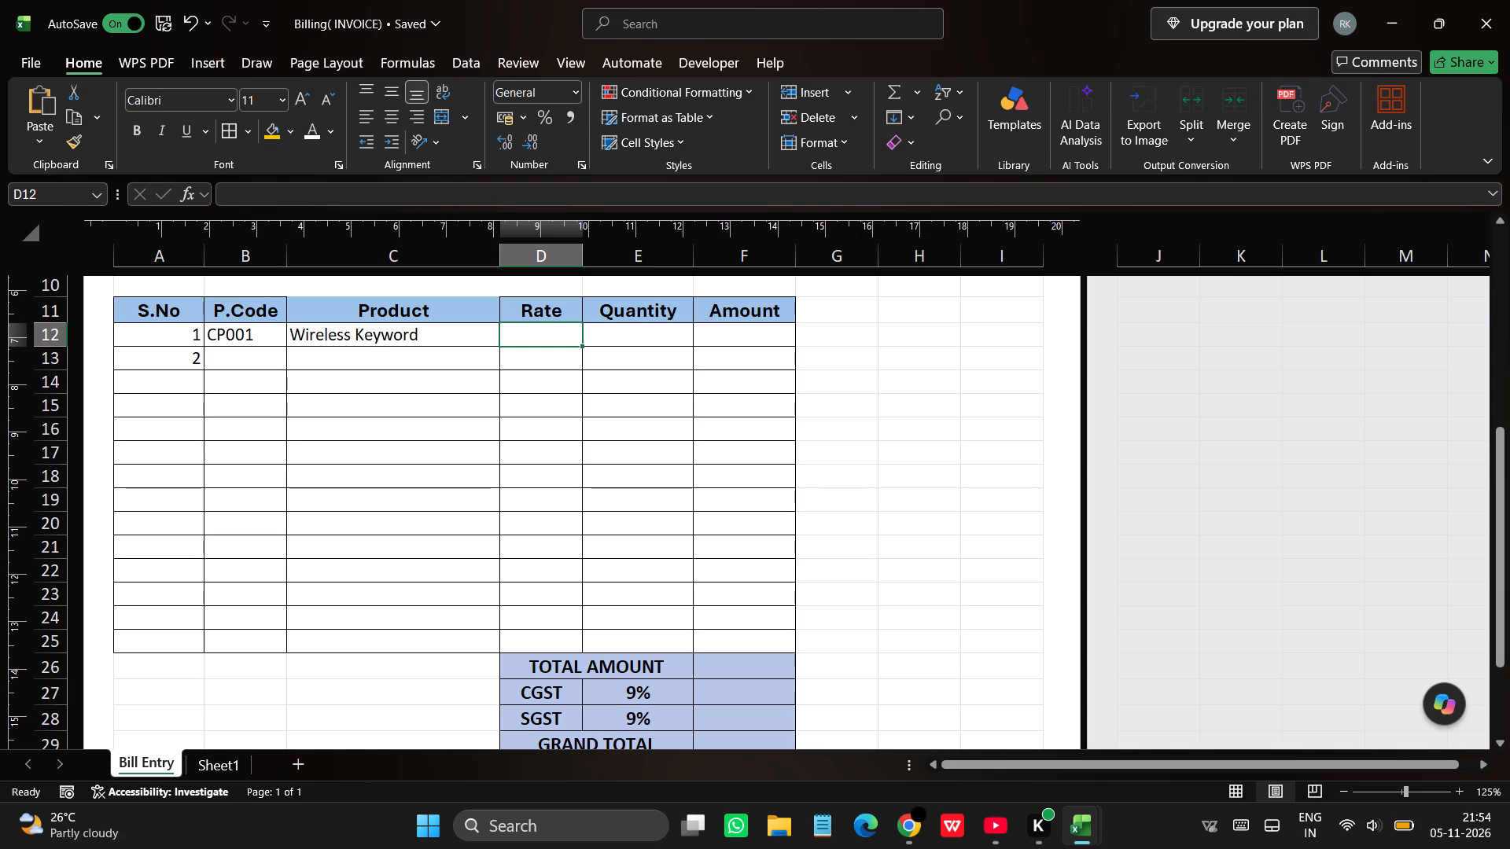
# Select the Product column cells from the lookup formula in C12 down to C13.
pyautogui.click(330, 336)
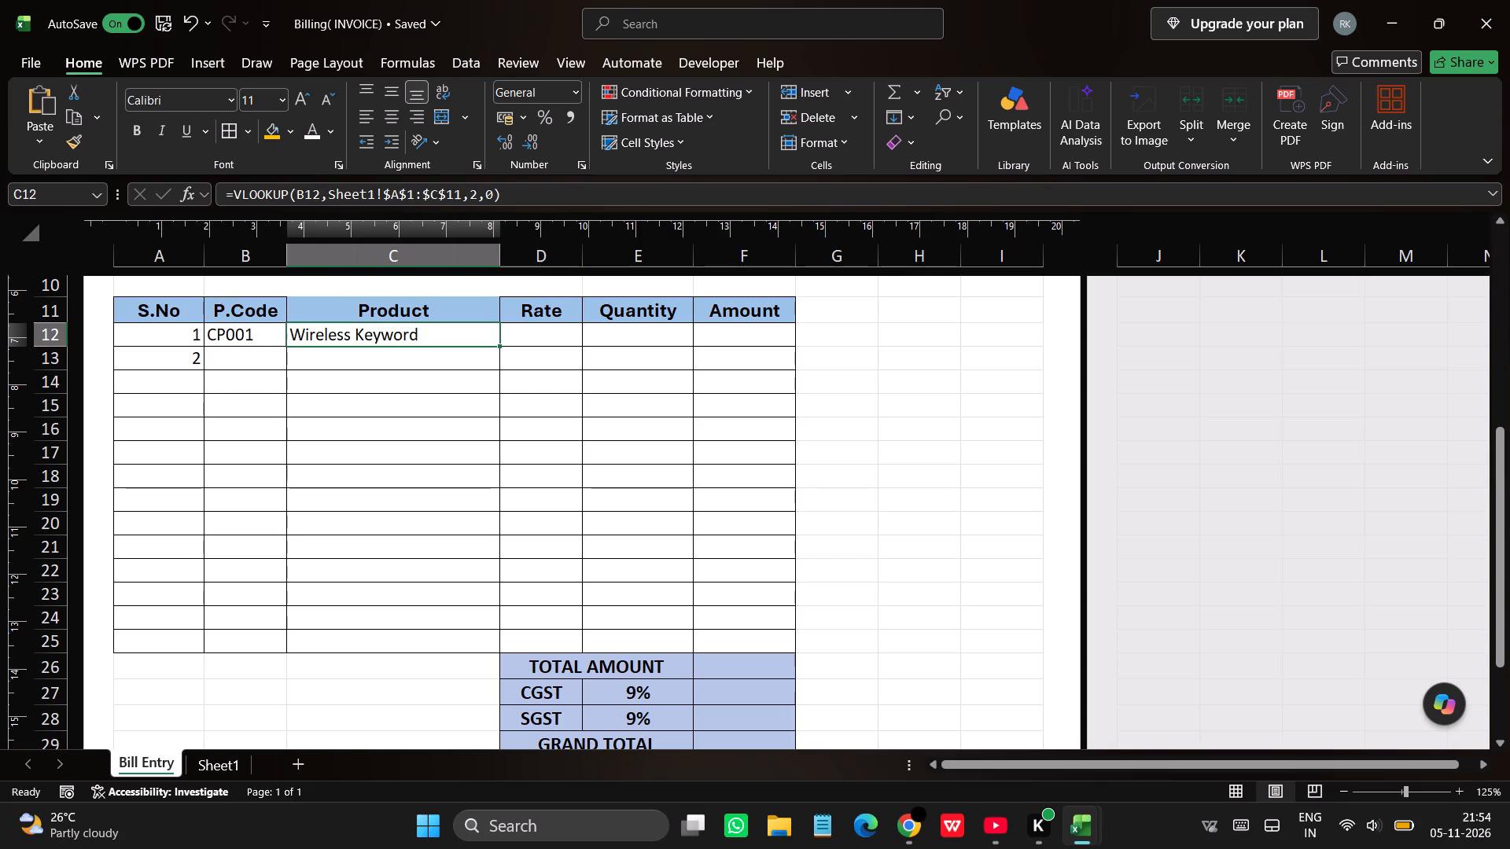
pyautogui.click(330, 336)
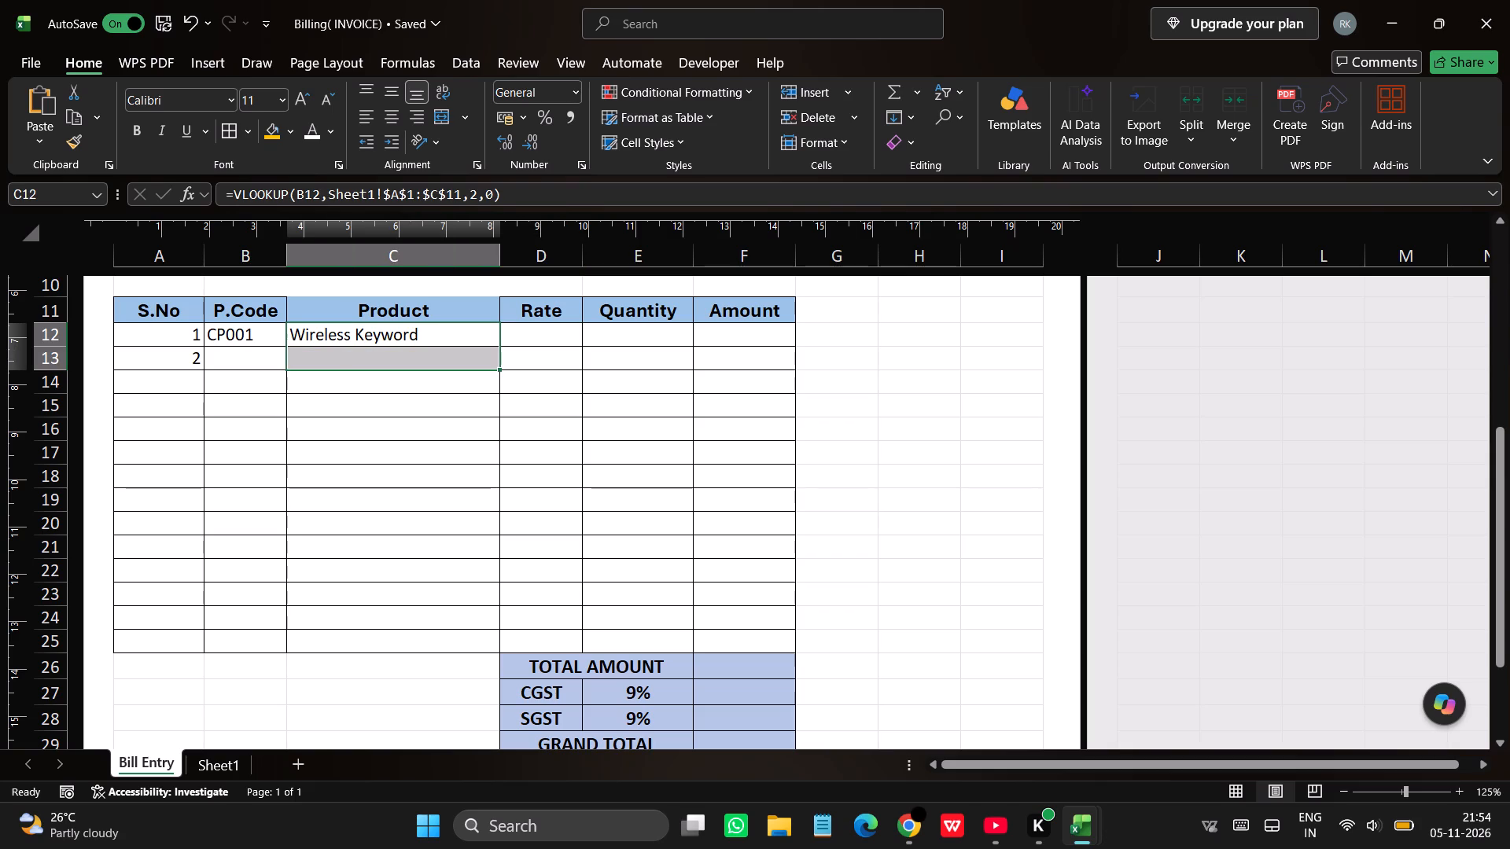